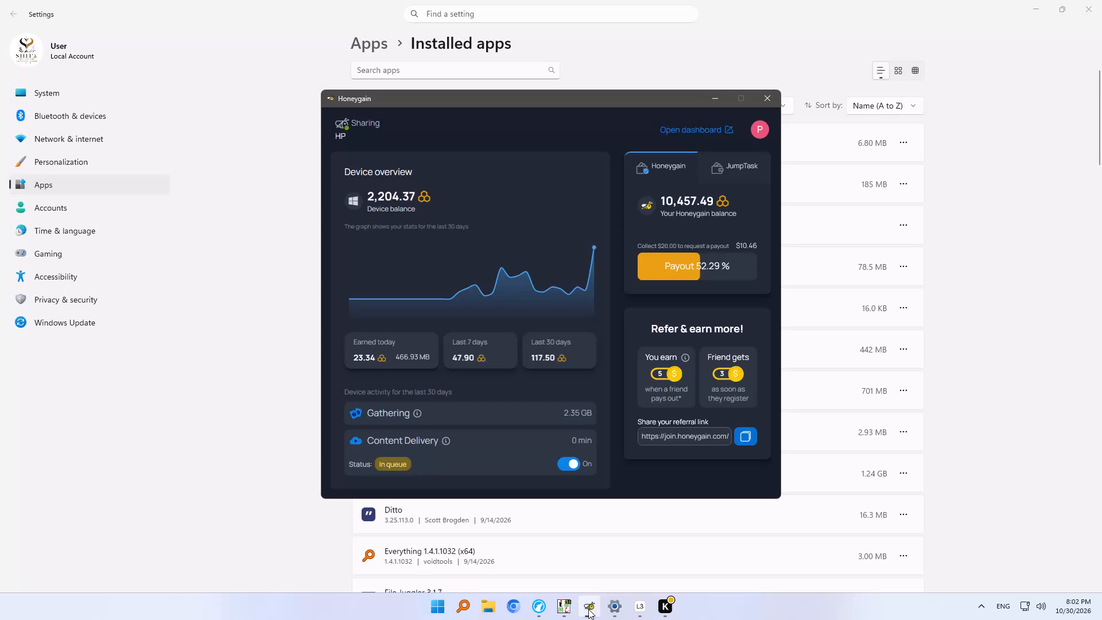
Switch to the Intekhab International Vol. 3 No. 4 document in InPage.
left_click(569, 607)
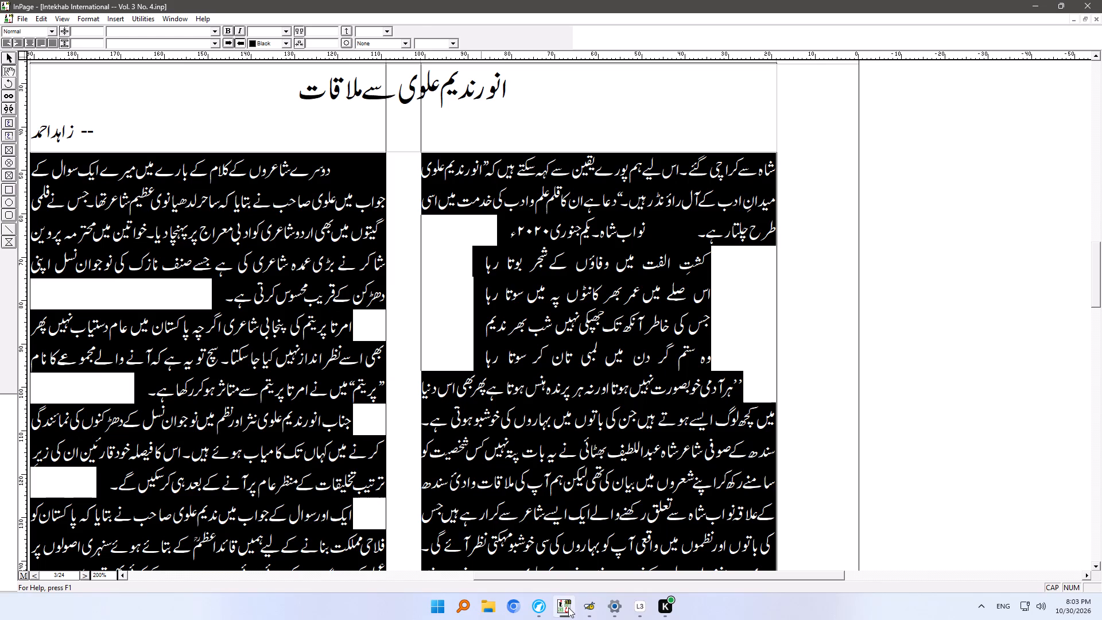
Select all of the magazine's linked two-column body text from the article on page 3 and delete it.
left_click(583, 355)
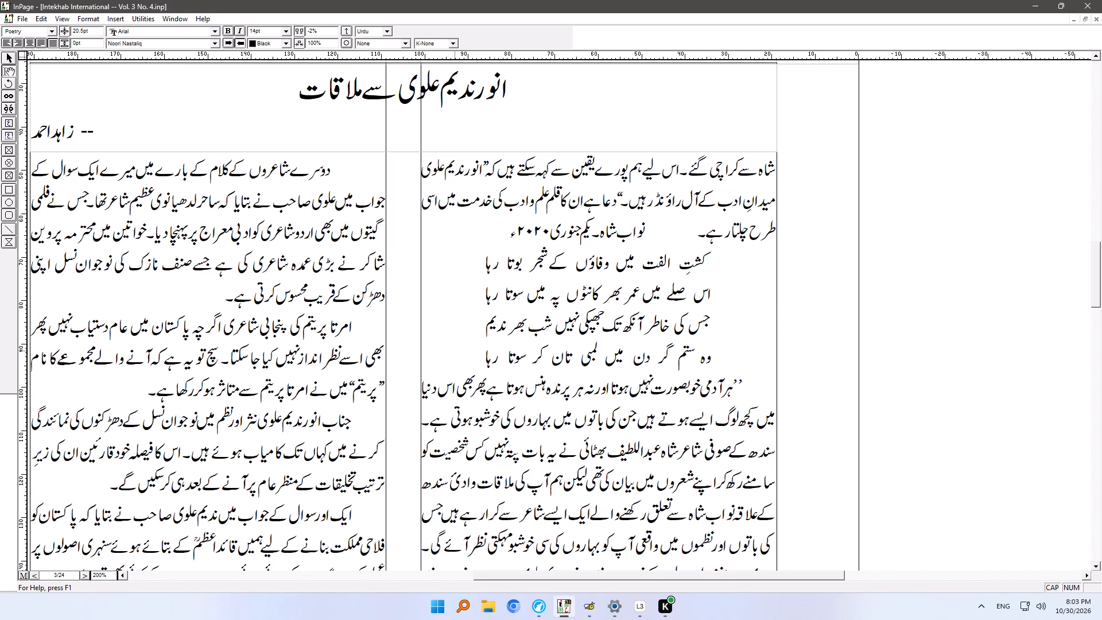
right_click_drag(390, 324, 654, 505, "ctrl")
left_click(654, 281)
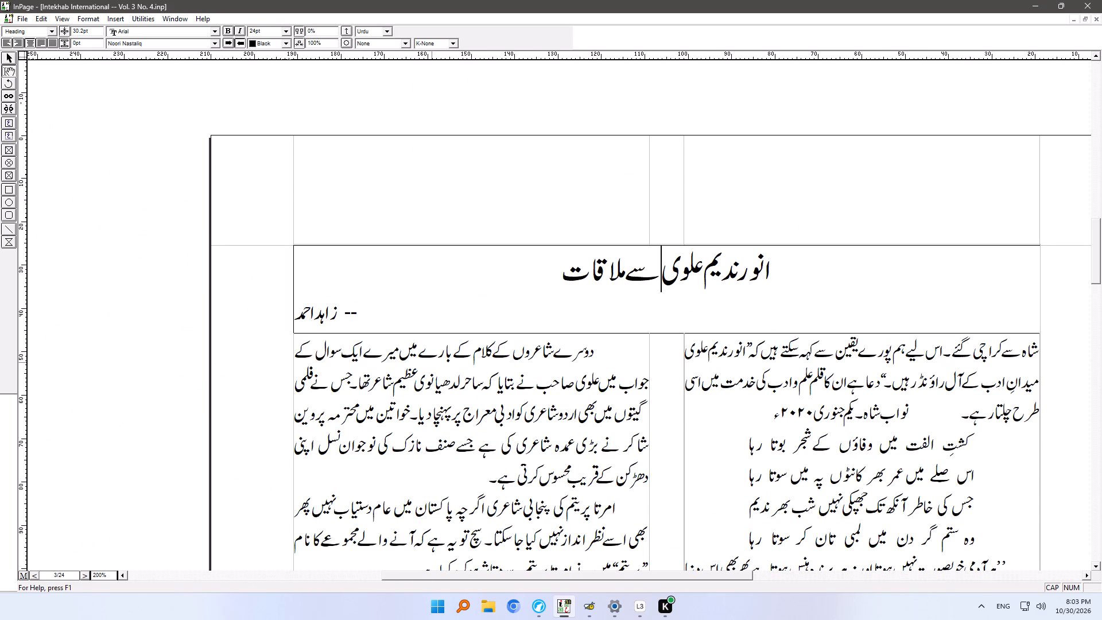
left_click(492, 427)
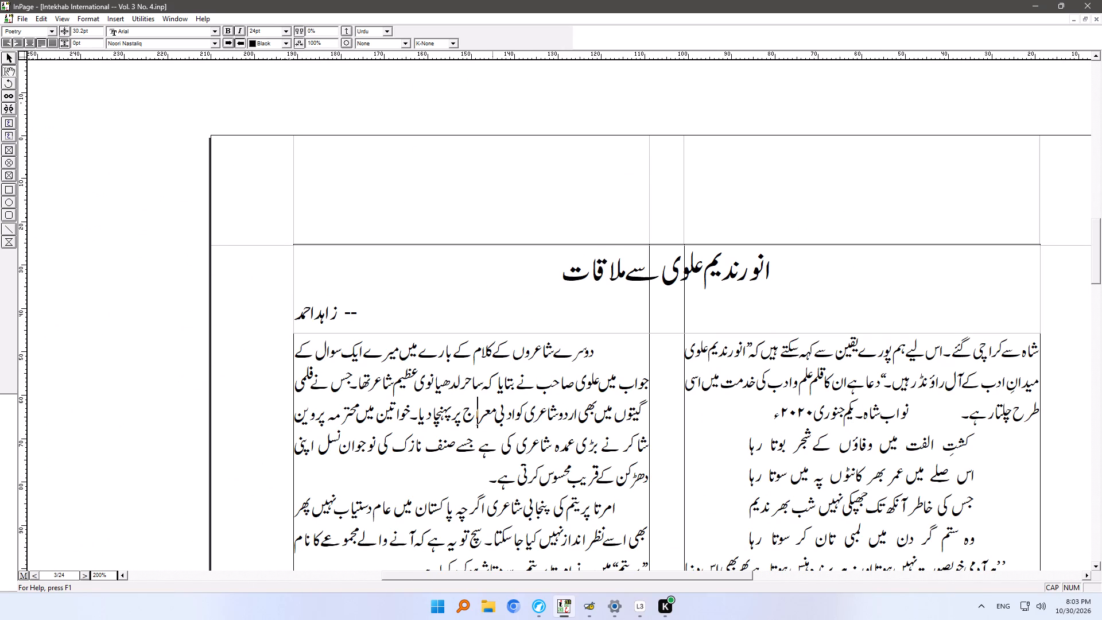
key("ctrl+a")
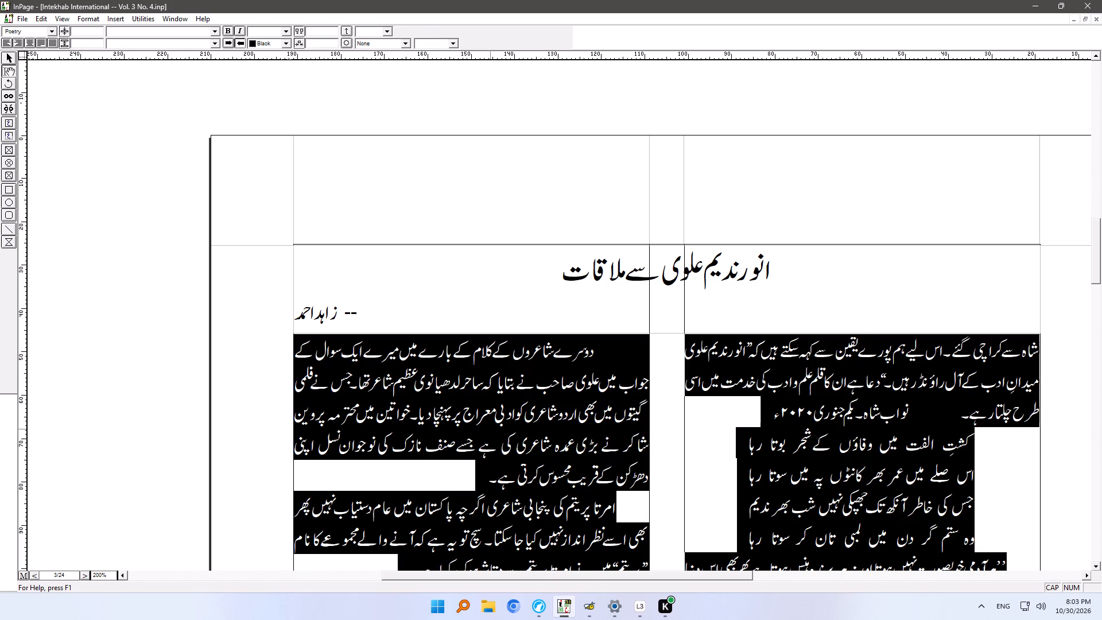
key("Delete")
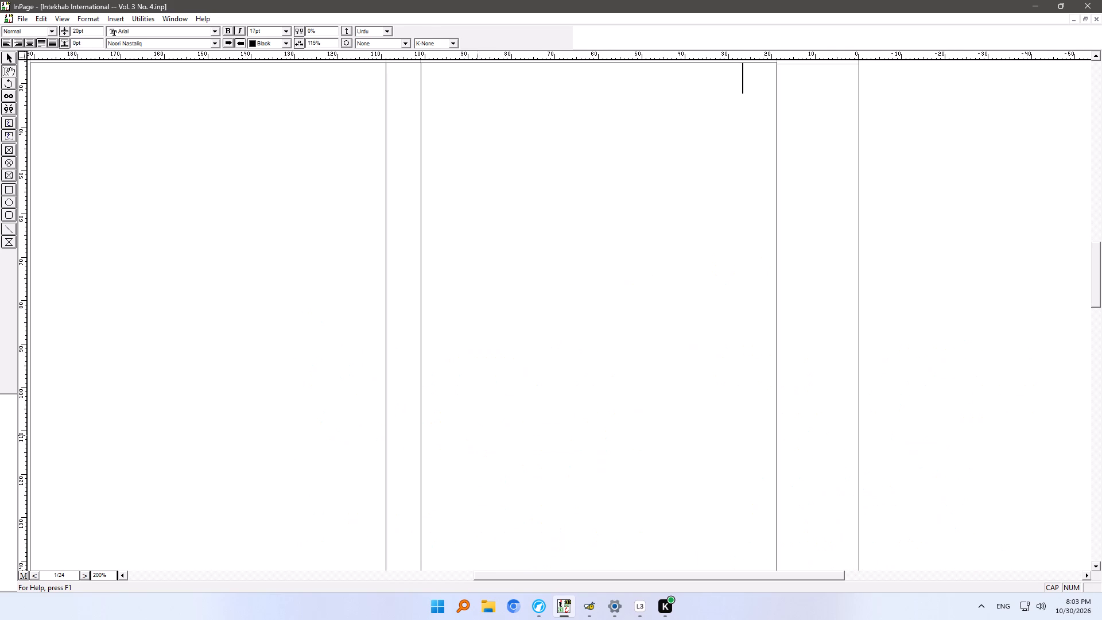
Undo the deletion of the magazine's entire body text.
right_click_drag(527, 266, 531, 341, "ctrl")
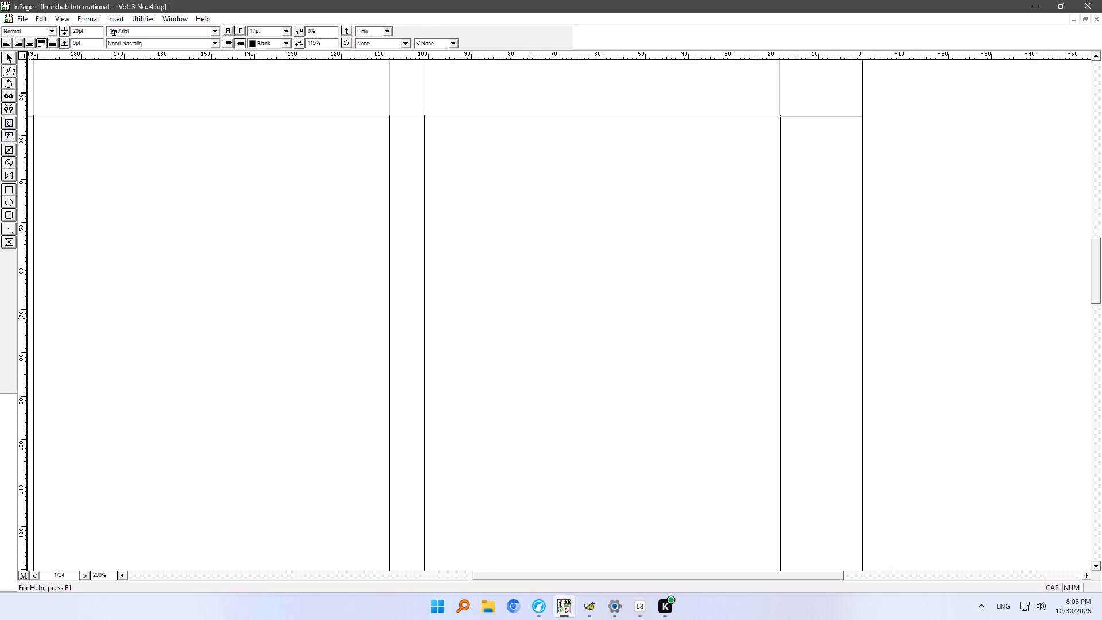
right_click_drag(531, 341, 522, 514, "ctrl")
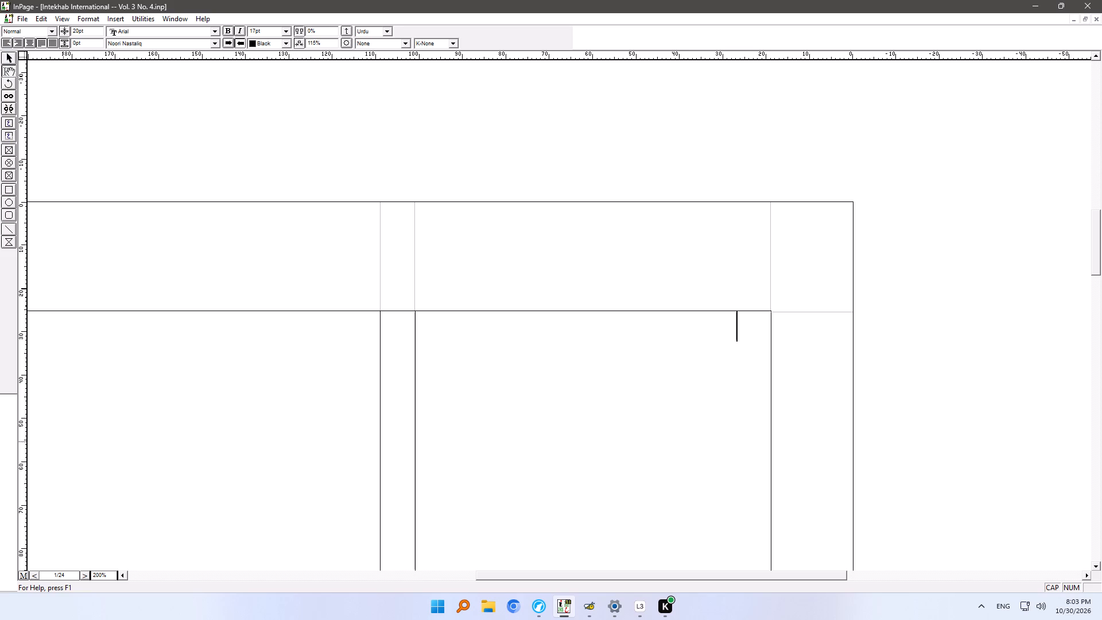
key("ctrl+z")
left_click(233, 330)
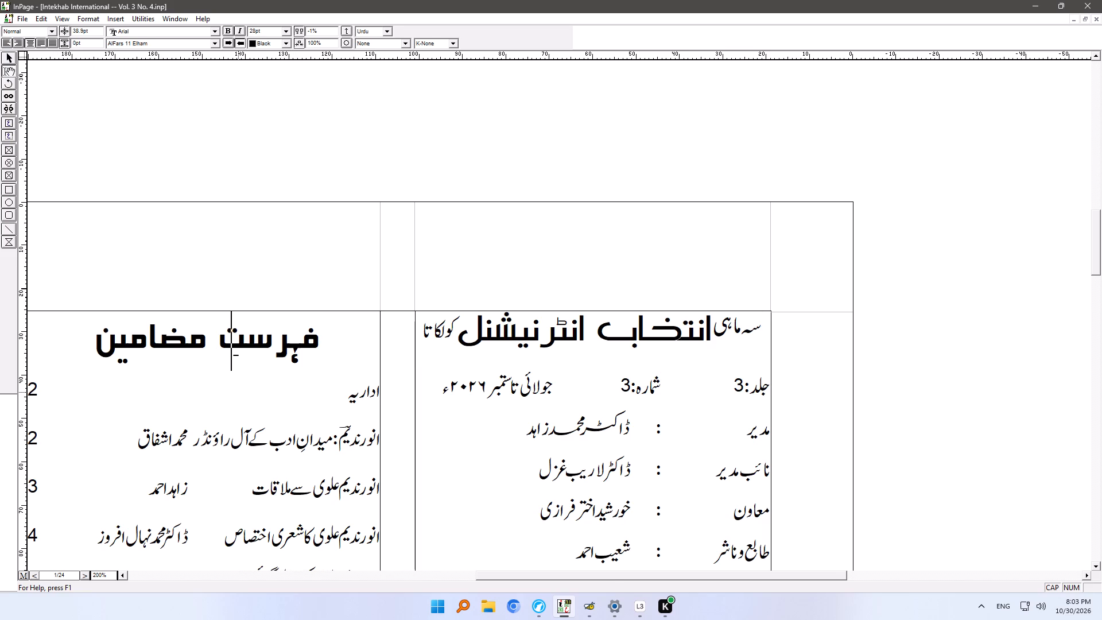
Delete the linked body text from the start of the editorial (اداریہ) on page 2, after page 1's contents list, through the end.
right_click_drag(271, 444, 341, 231, "ctrl")
right_click_drag(351, 436, 364, 219, "ctrl")
right_click_drag(362, 430, 372, 192, "ctrl")
right_click_drag(373, 367, 374, 363, "ctrl")
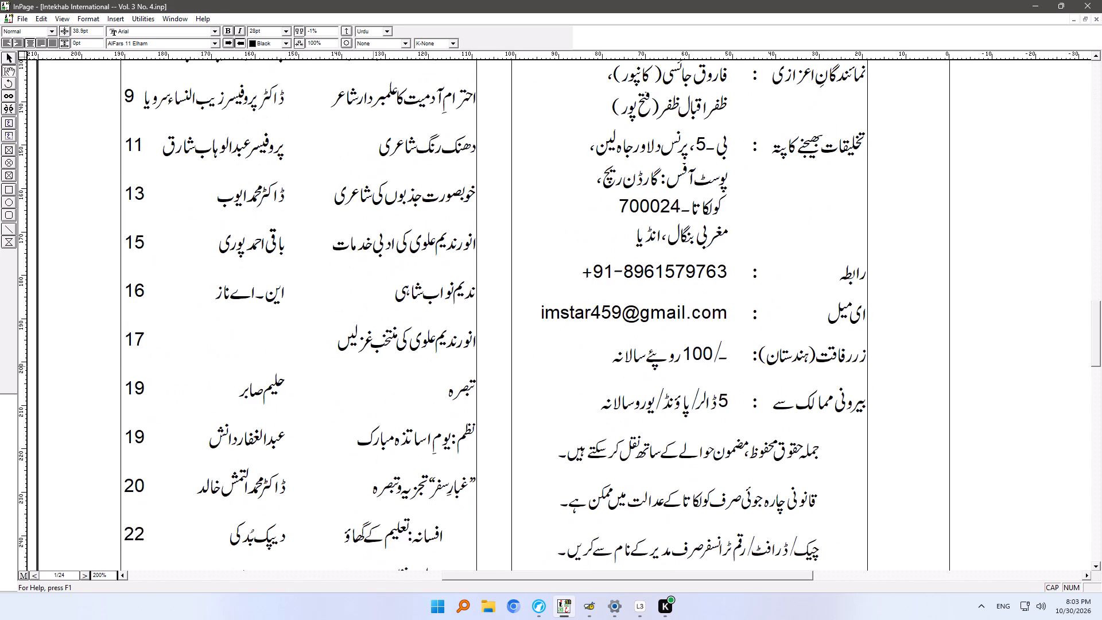
right_click_drag(374, 363, 399, 112, "ctrl")
left_click(323, 352)
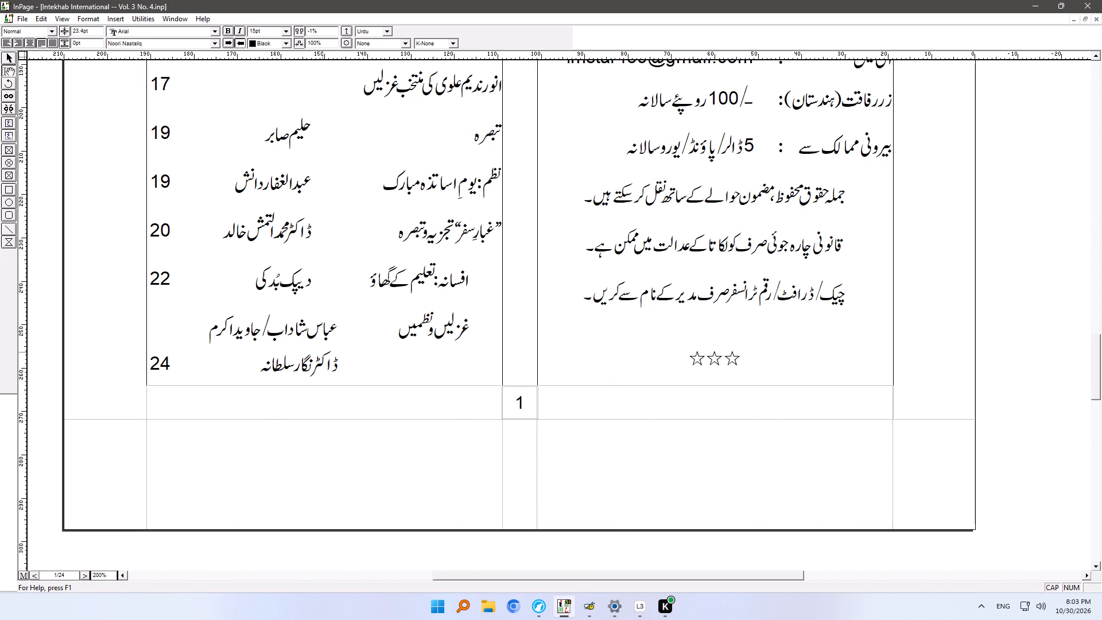
key("Down")
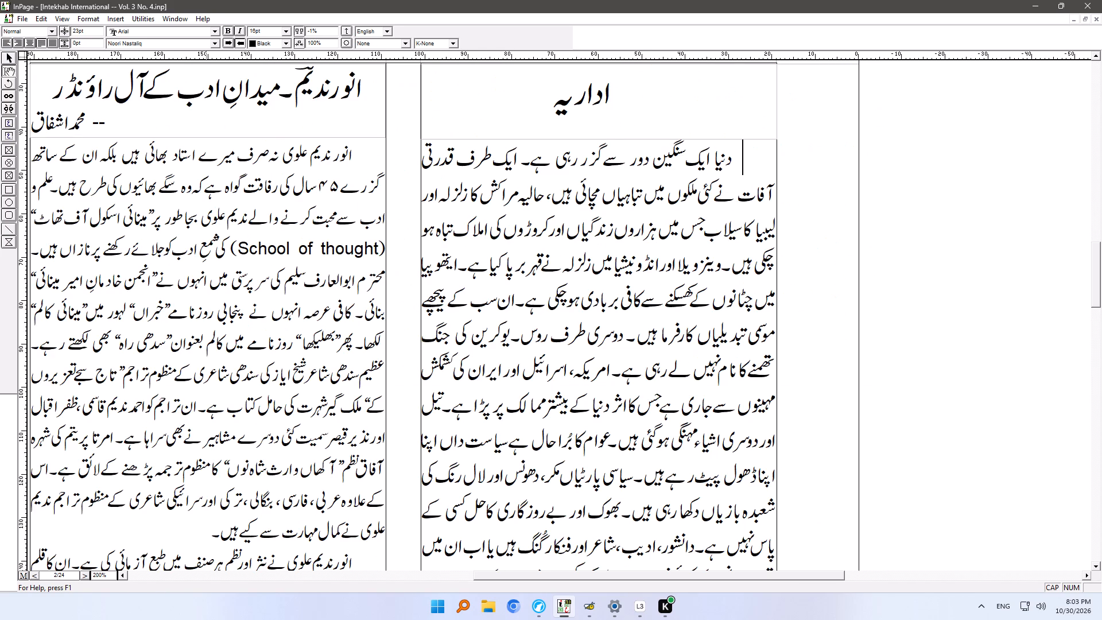
left_click_drag(757, 163, 734, 162)
key("Delete")
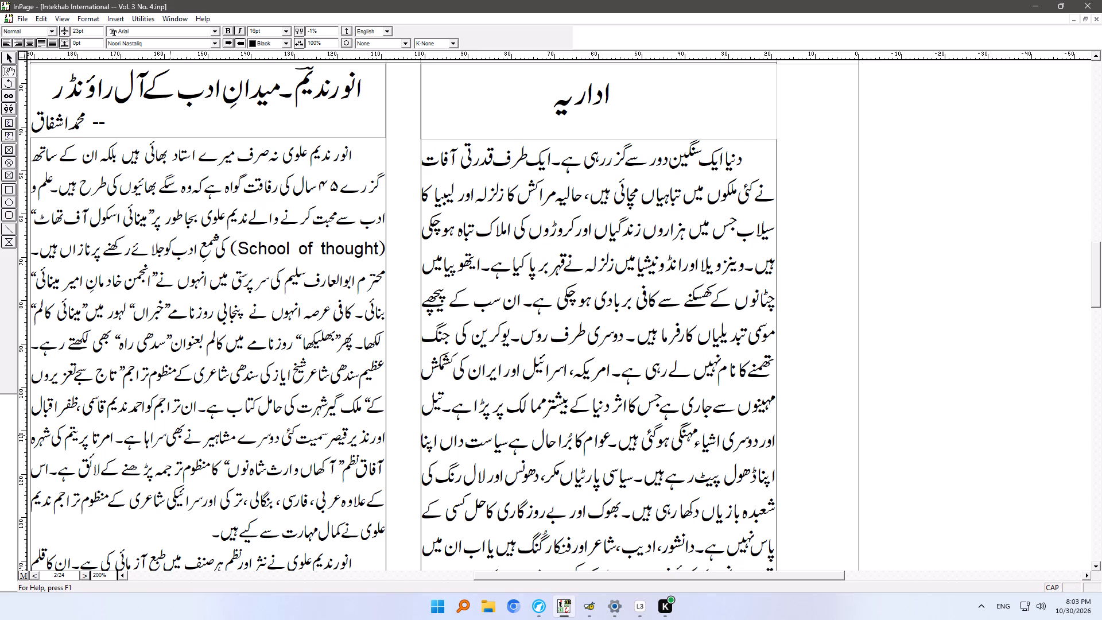
key("ctrl+shift+End")
key("Delete")
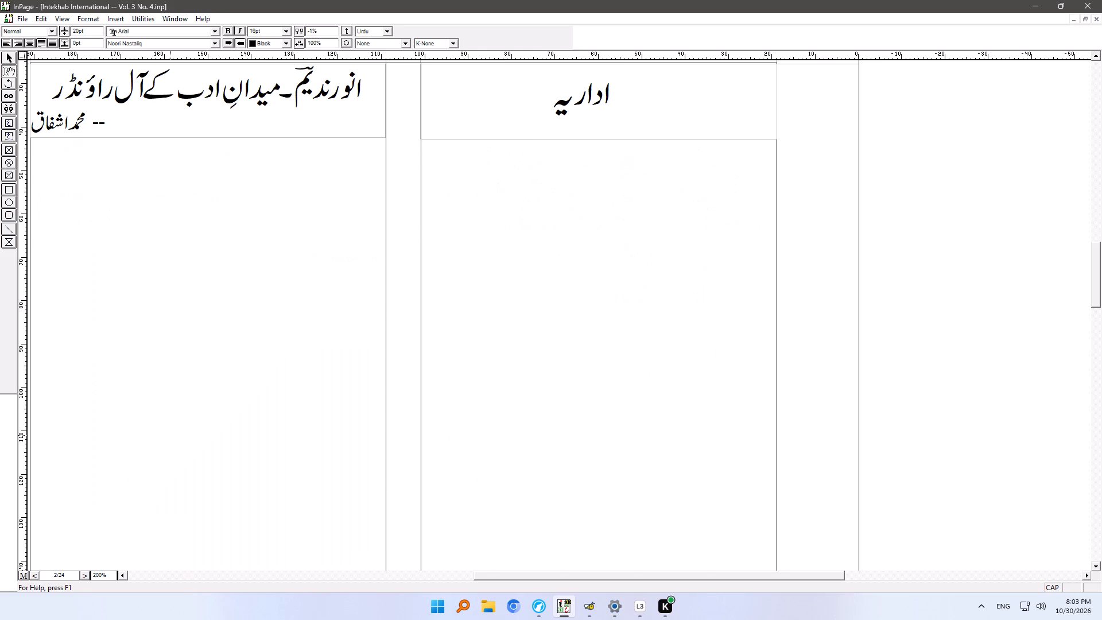
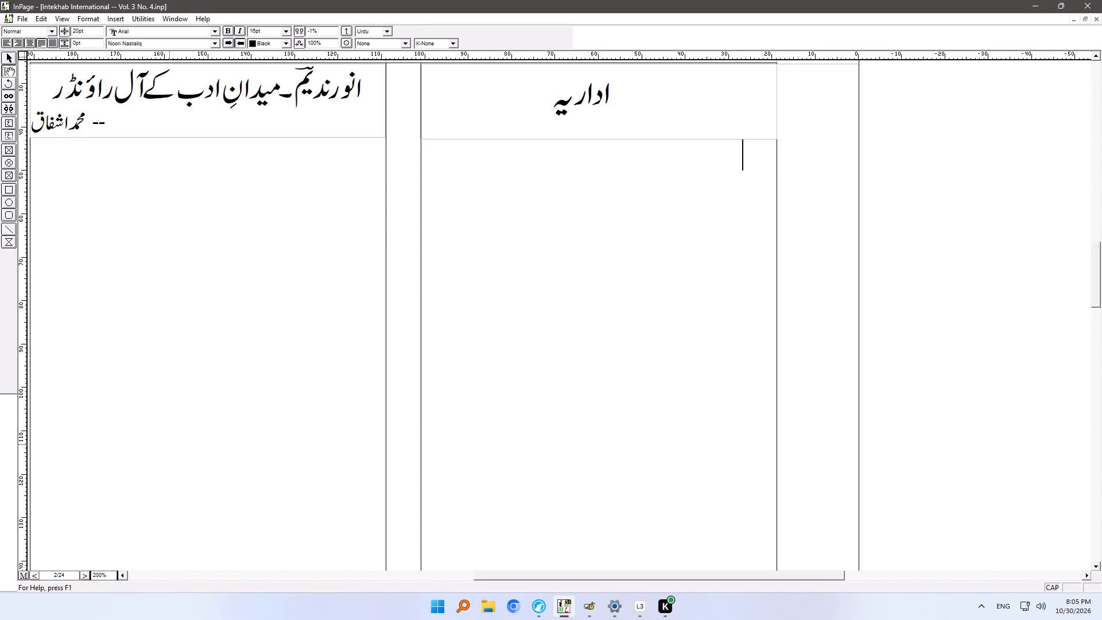
Switch to LibreWolf and fit the photo of the handwritten contents list (فہرست) in view to examine all its entries.
left_click(544, 607)
left_click_drag(526, 426, 511, 409)
left_click_drag(555, 427, 554, 427)
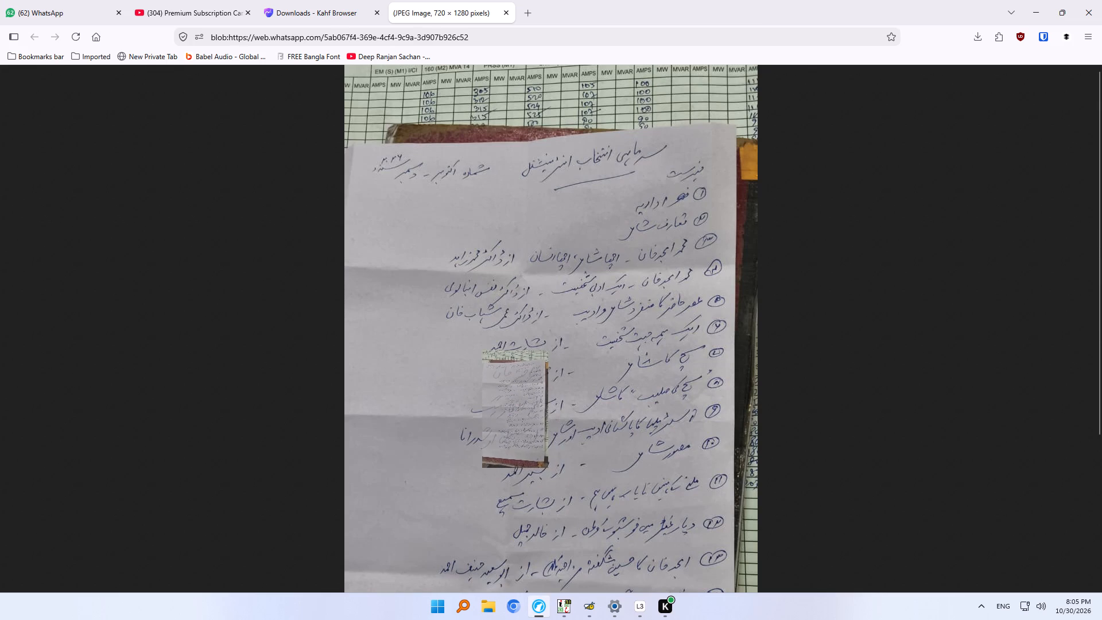
left_click_drag(554, 427, 553, 363)
left_click(575, 396)
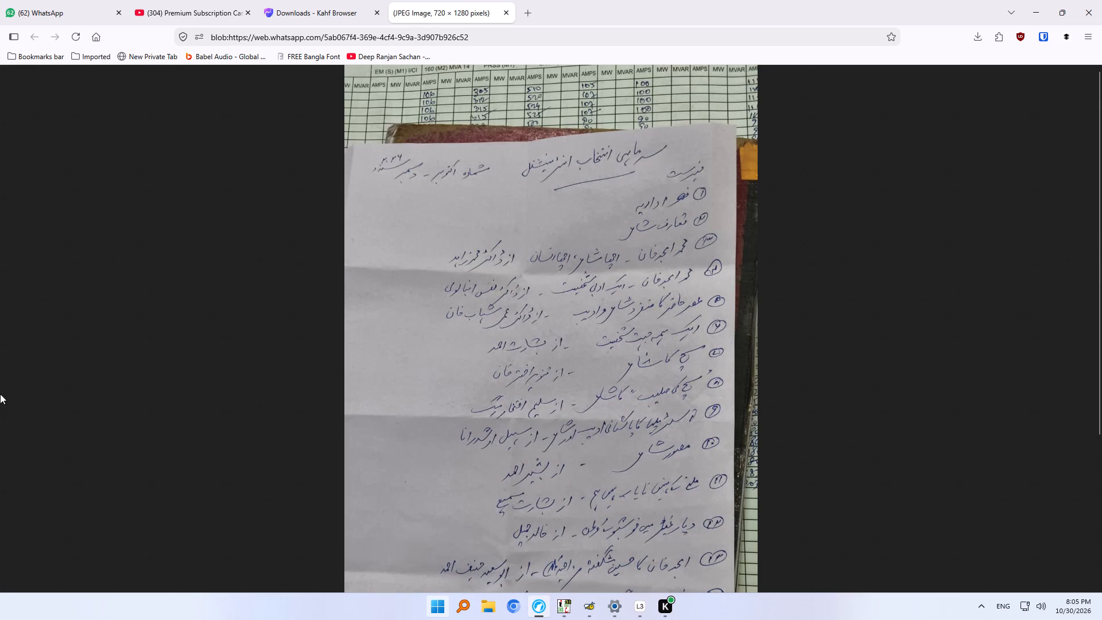
left_click(461, 172)
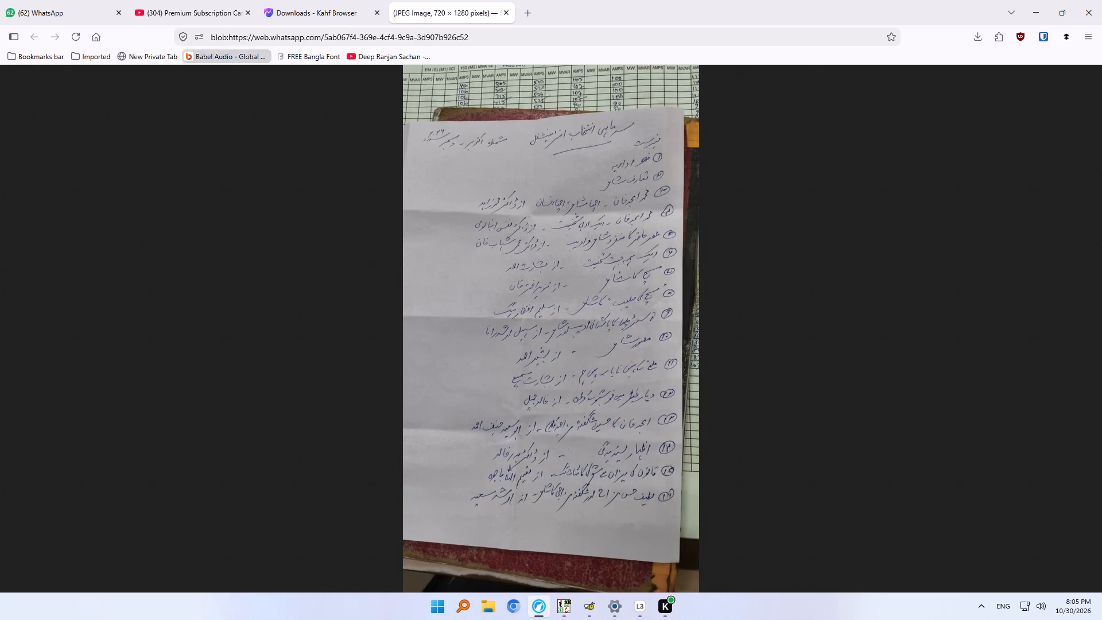
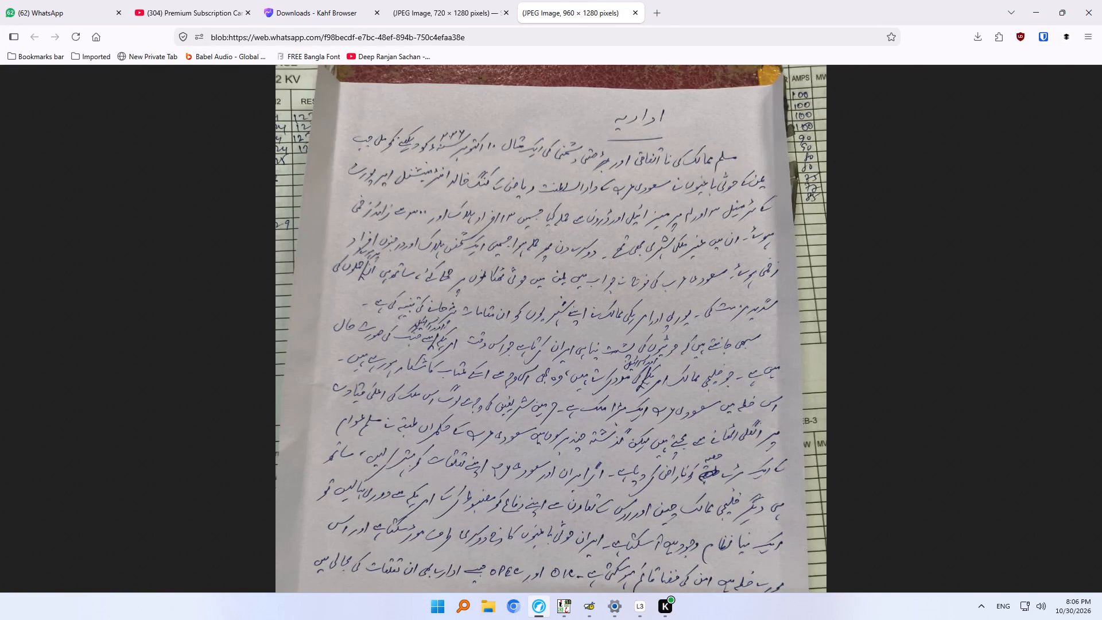
Close the browser tab with the handwritten editorial (اداریہ) image, leaving the handwritten contents list image open.
left_click(642, 13)
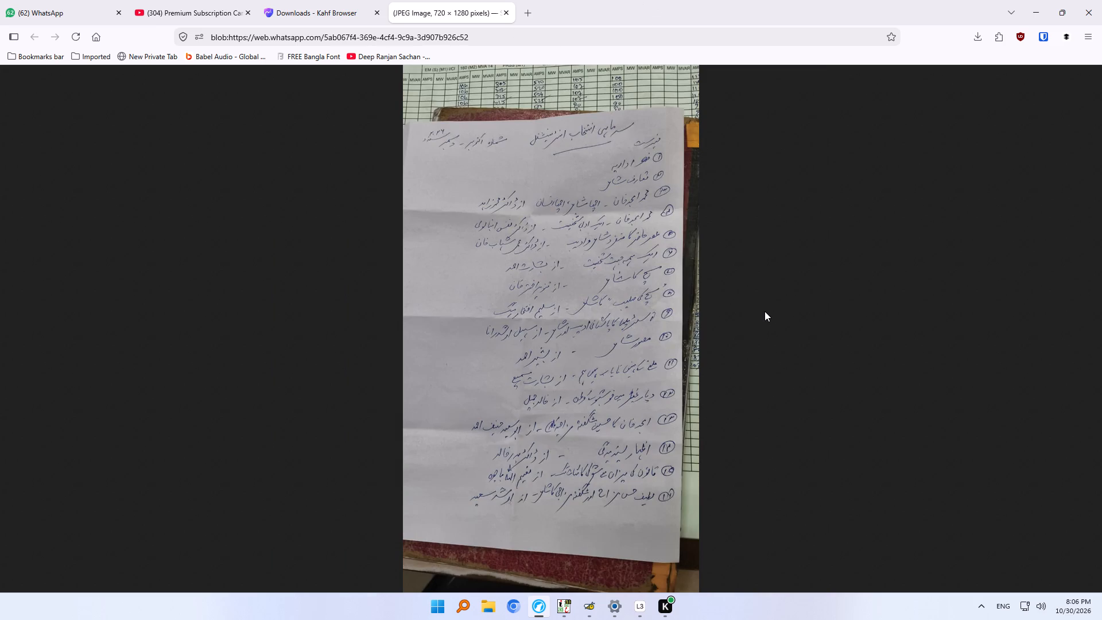
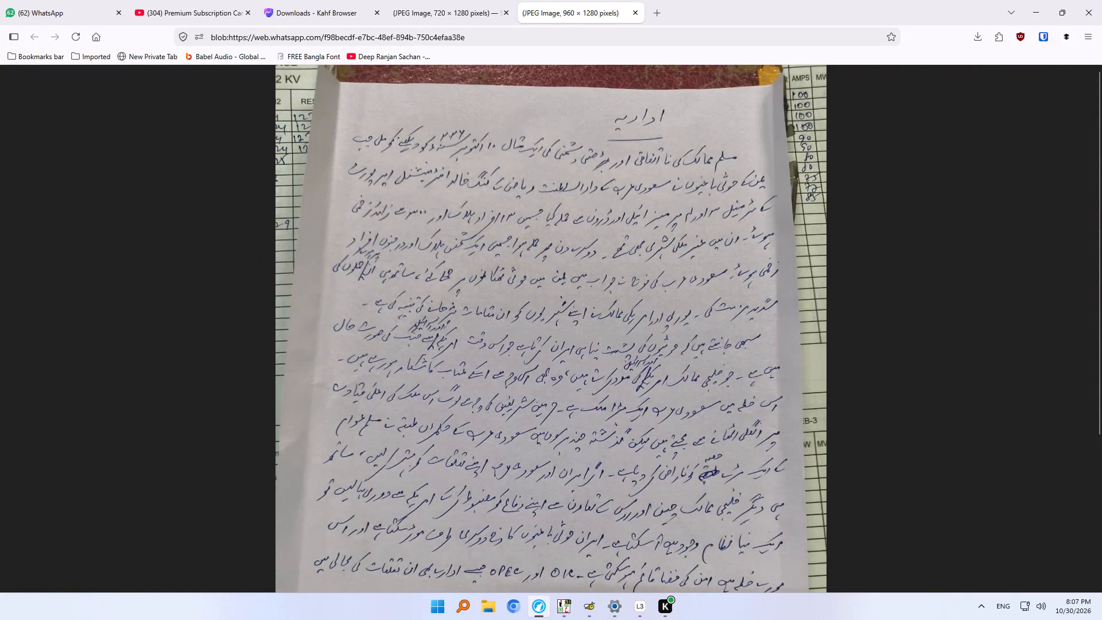
Launch Chromium and delete the Daughter browser profile together with its data.
left_click(521, 607)
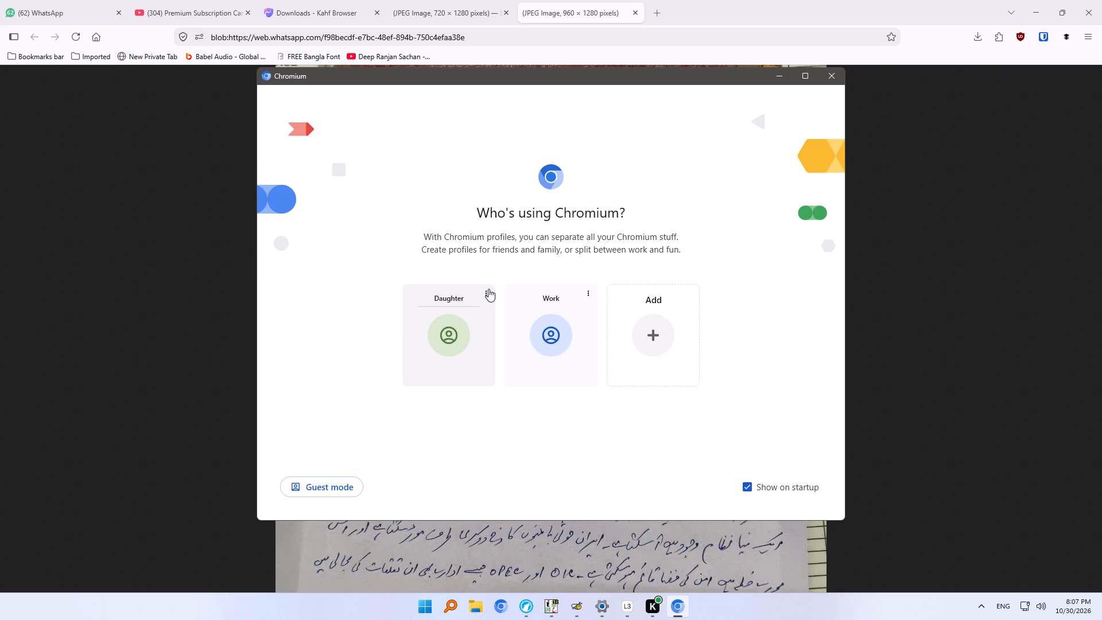
left_click(488, 290)
left_click(469, 319)
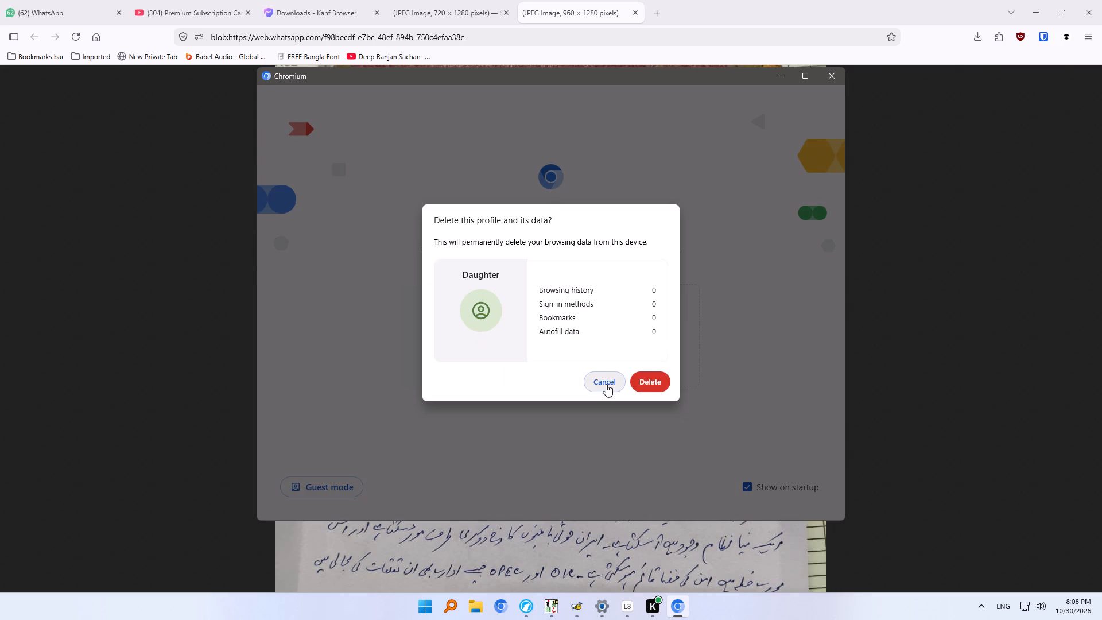
left_click(649, 381)
left_click(501, 343)
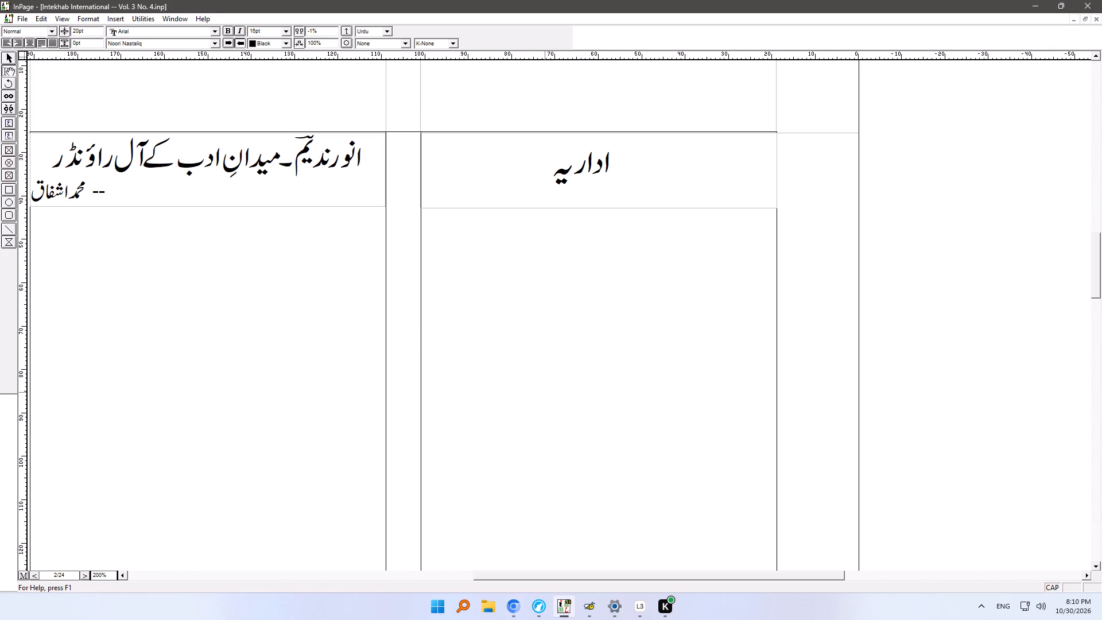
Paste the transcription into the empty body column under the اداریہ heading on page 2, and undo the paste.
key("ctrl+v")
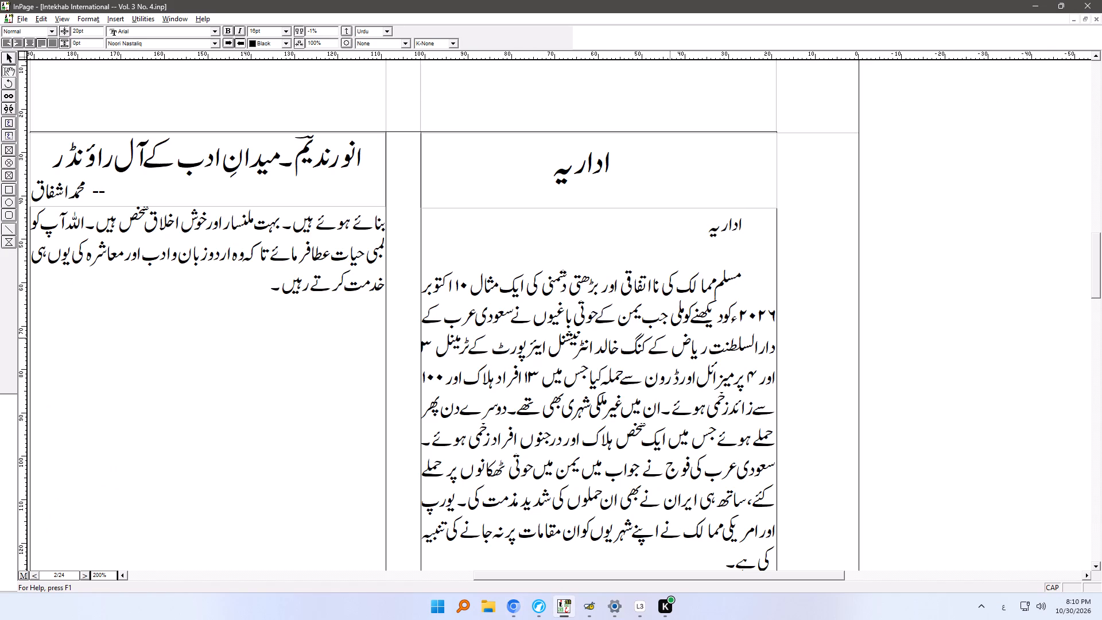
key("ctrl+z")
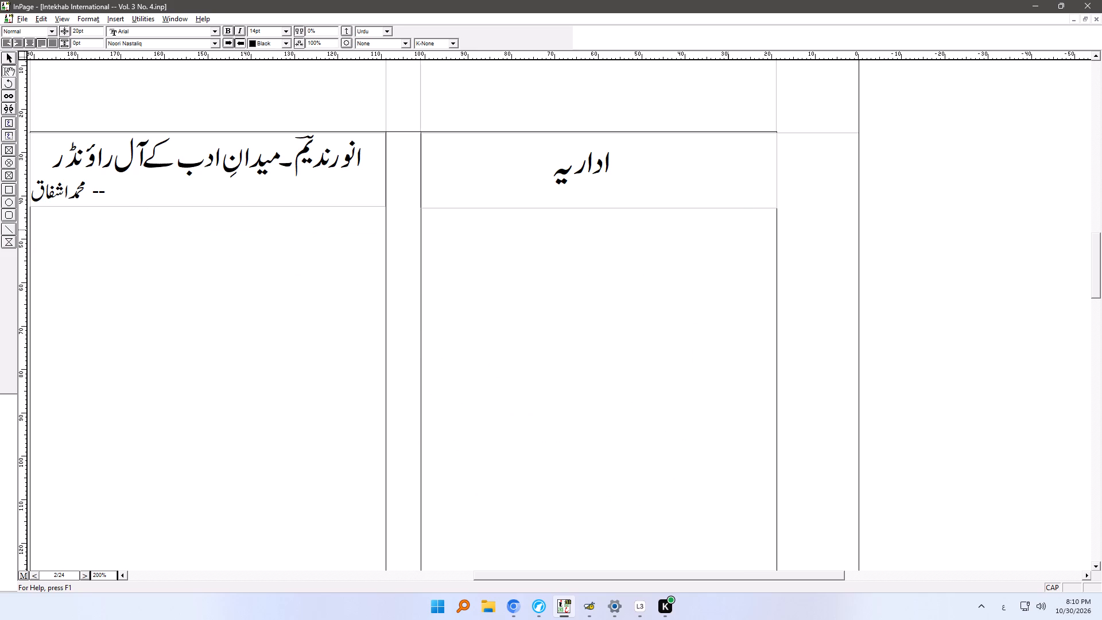
Set the line spacing to 20.5 pt and paste the transcribed editorial into the page 2 column under اداریہ.
key("ctrl+shift+t")
key("ctrl+v")
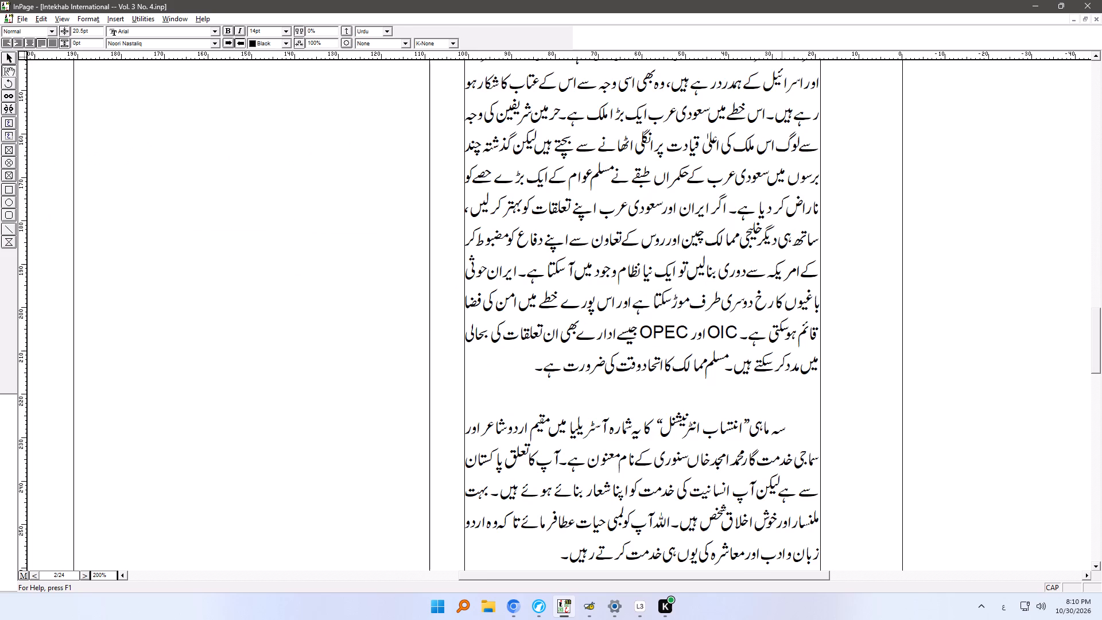
Delete the duplicate اداریہ line and the blank line below it at the start of the page 2 editorial body.
right_click_drag(724, 196, 723, 463, "ctrl")
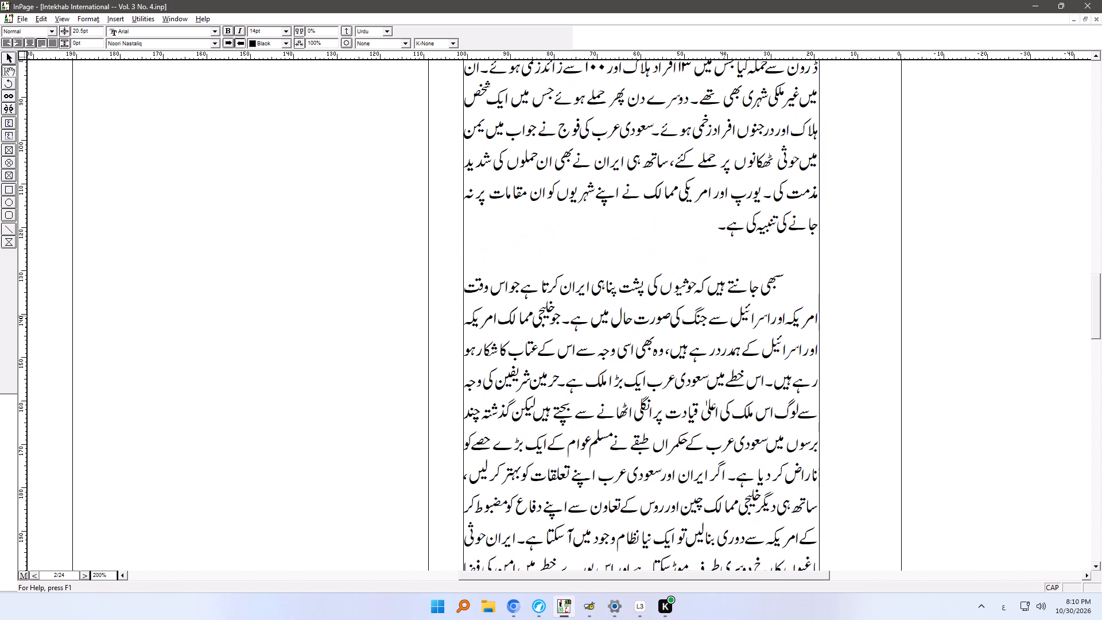
right_click_drag(730, 259, 730, 517, "ctrl")
left_click(777, 204)
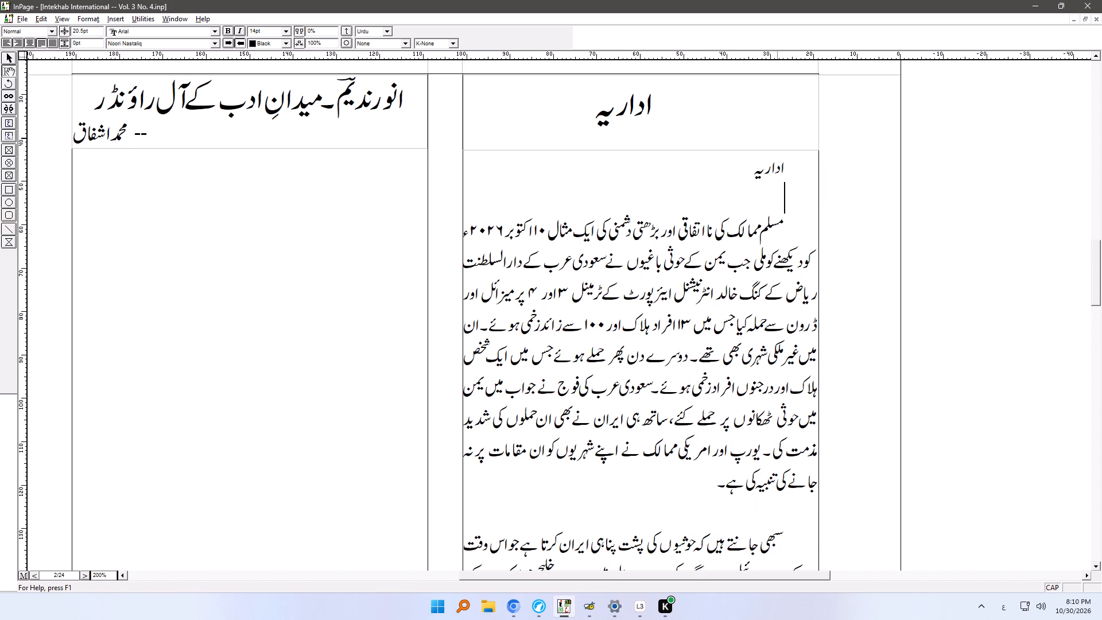
left_click_drag(784, 203, 796, 162)
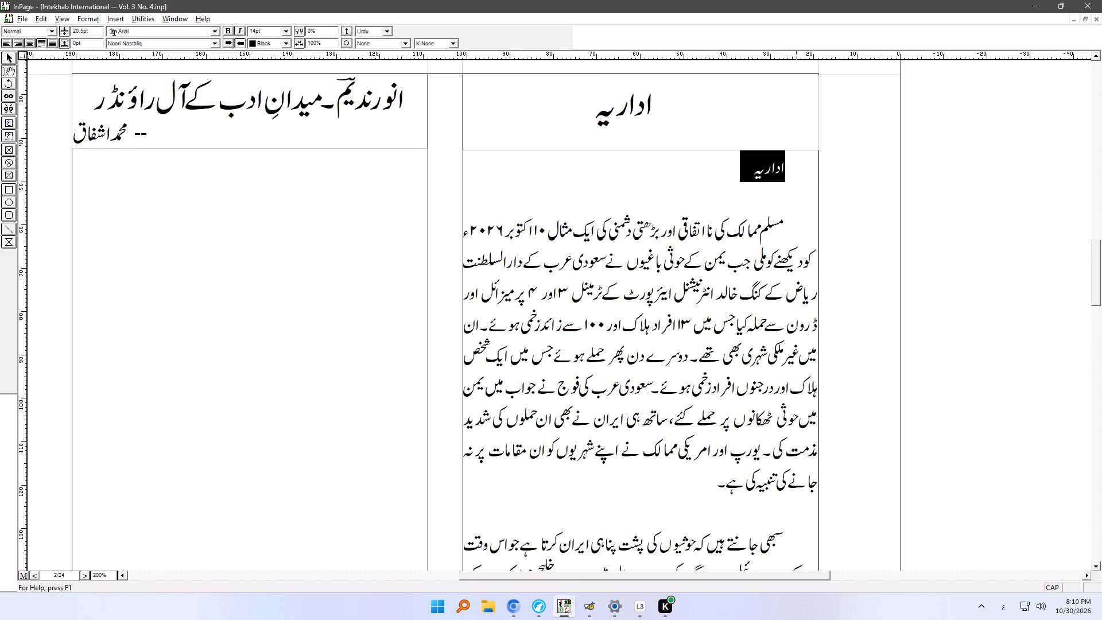
key("Delete")
key("Delete")
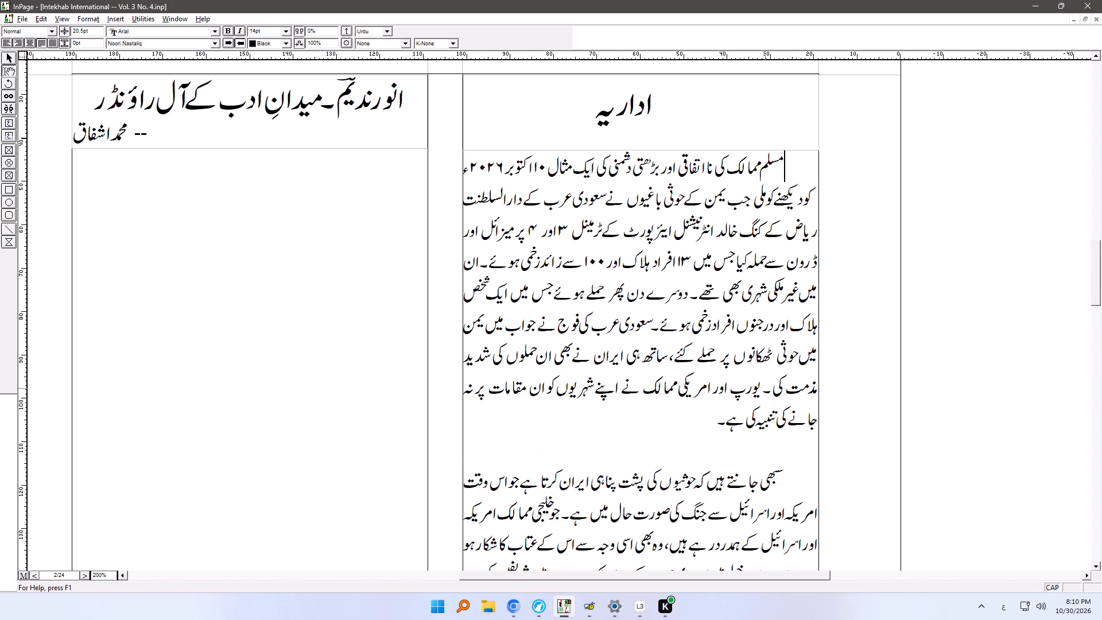
Remove the blank lines before the editorial paragraphs beginning سبھی جانتے ہیں and سہ ماہی.
left_click(784, 449)
key("Delete")
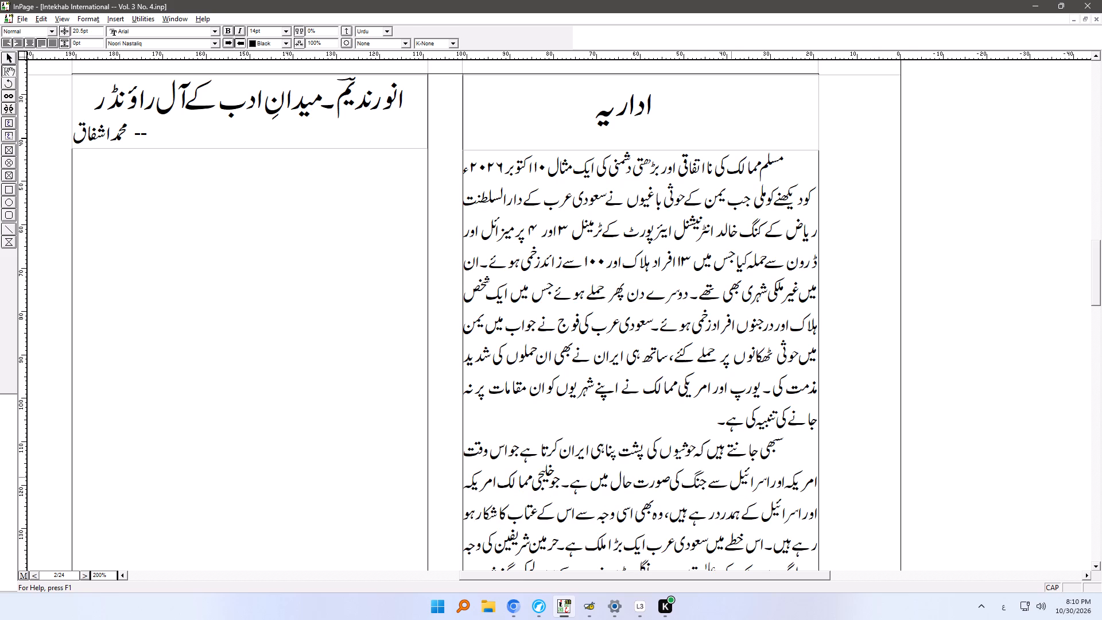
right_click_drag(700, 487, 699, 182, "ctrl")
right_click_drag(711, 444, 716, 250, "ctrl")
left_click(780, 333)
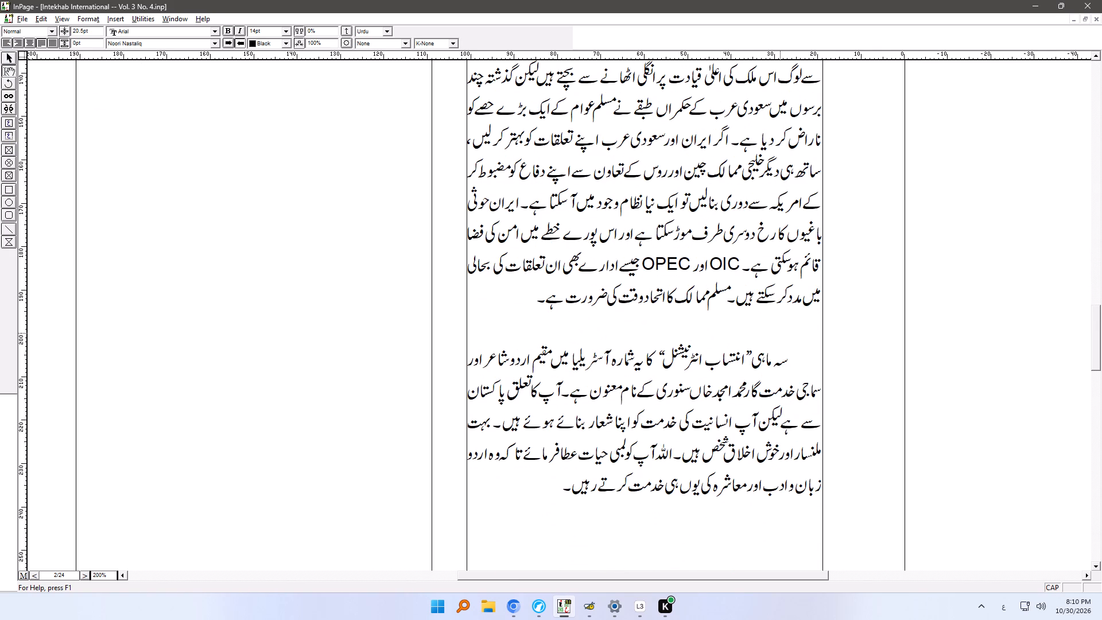
key("Delete")
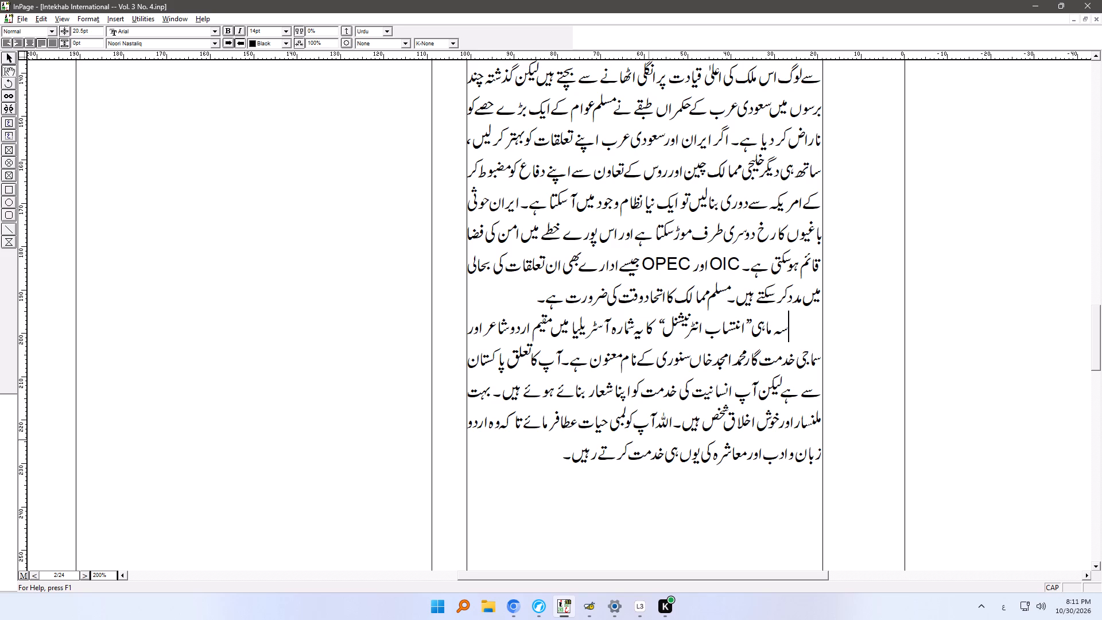
Insert the ؍ number mark after ۱۳ (افراد) and after terminal numbers ۳ and ۴ in the editorial's first paragraph.
left_click(546, 456)
right_click_drag(604, 486, 628, 236, "ctrl")
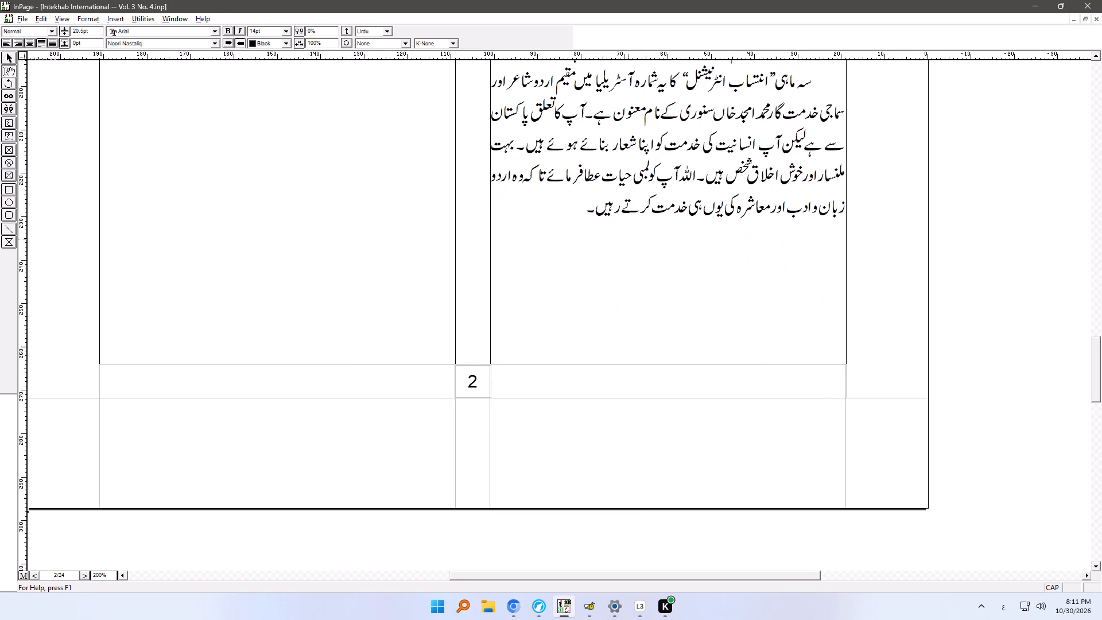
right_click_drag(628, 236, 582, 573, "ctrl")
right_click_drag(643, 227, 643, 503, "ctrl")
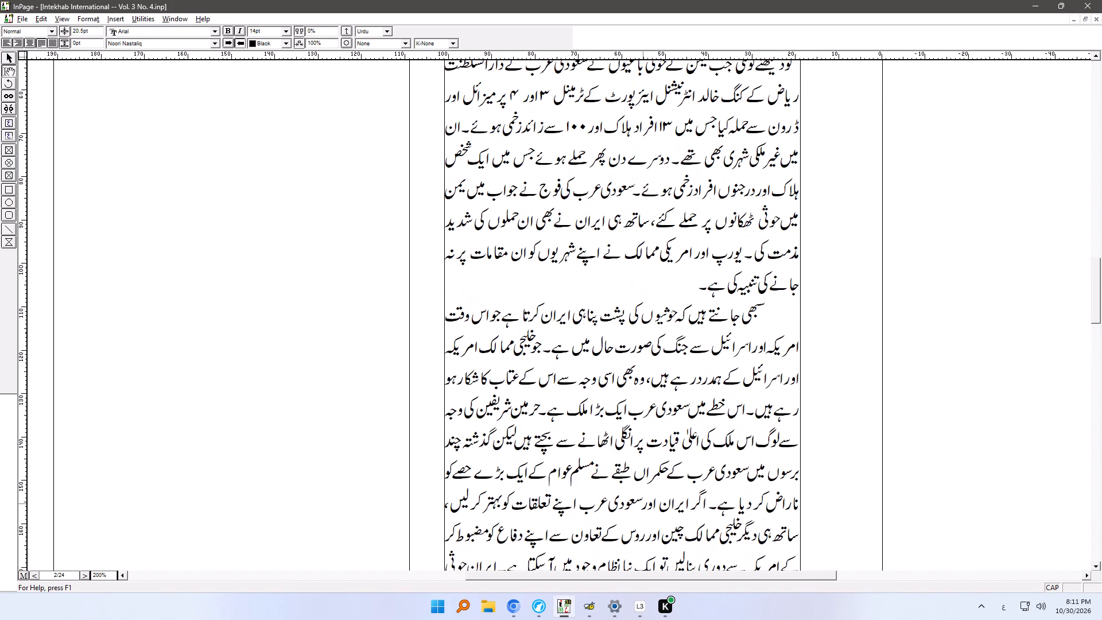
right_click_drag(690, 230, 724, 401, "ctrl")
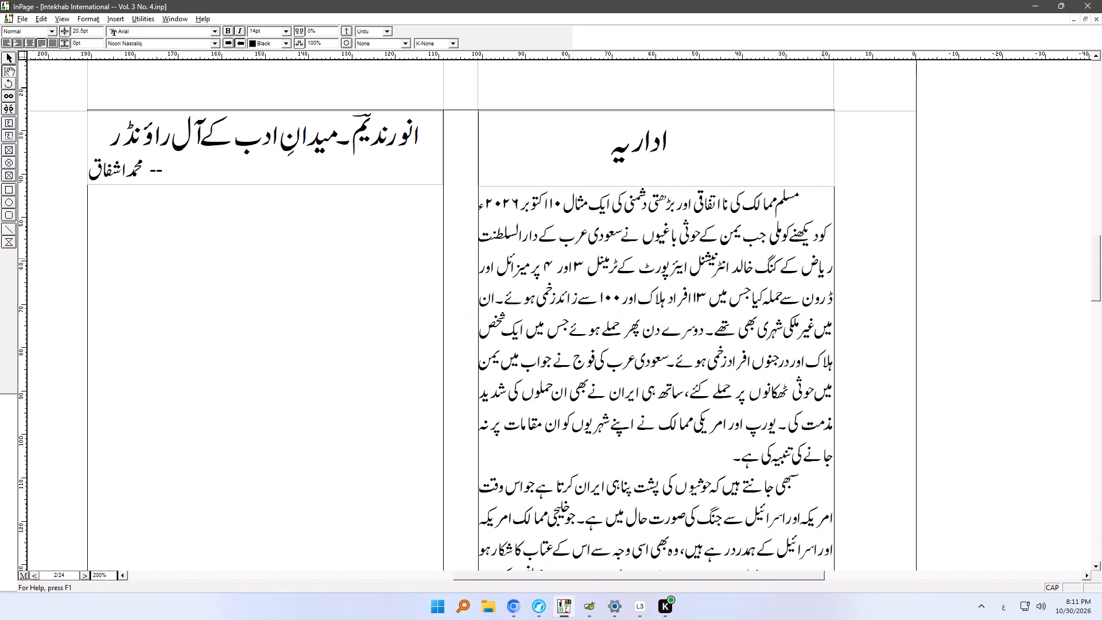
left_click(692, 297)
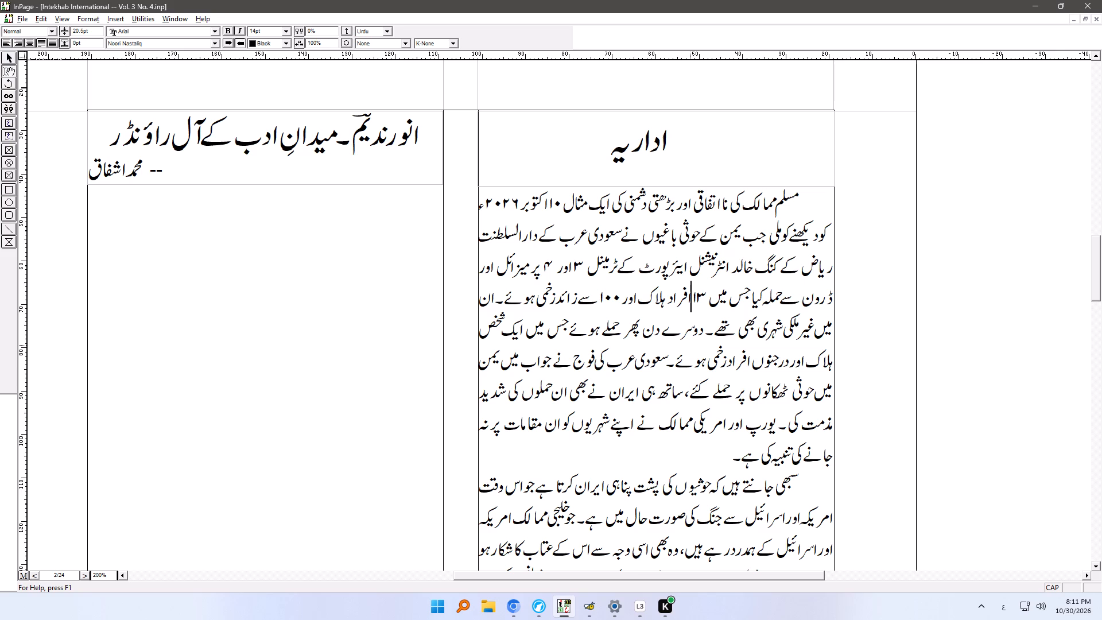
key("Right")
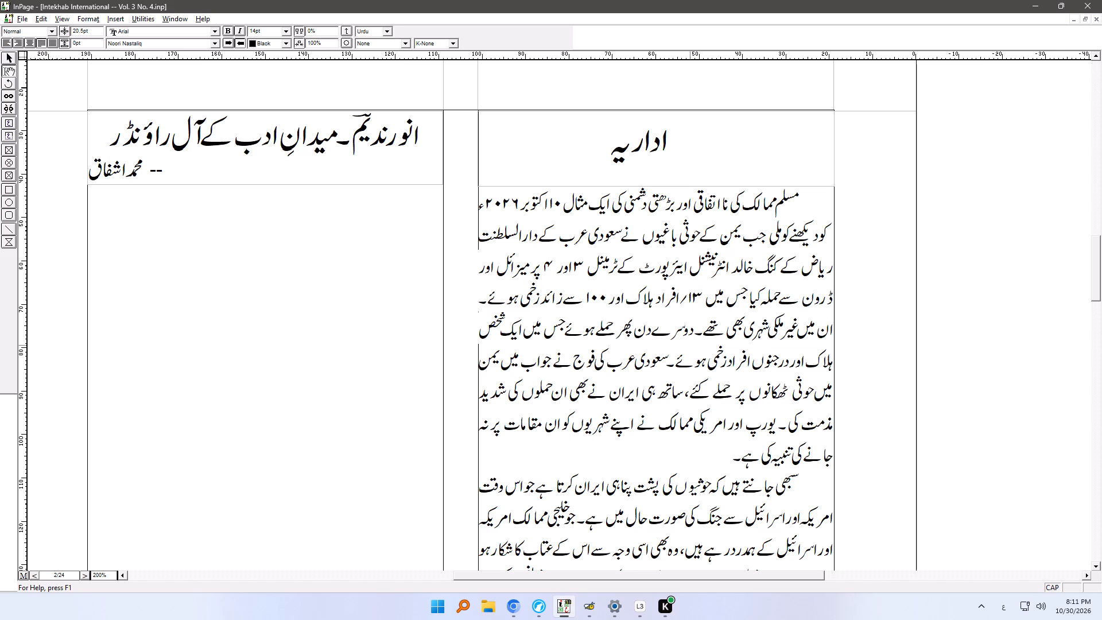
left_click(569, 266)
key("Right")
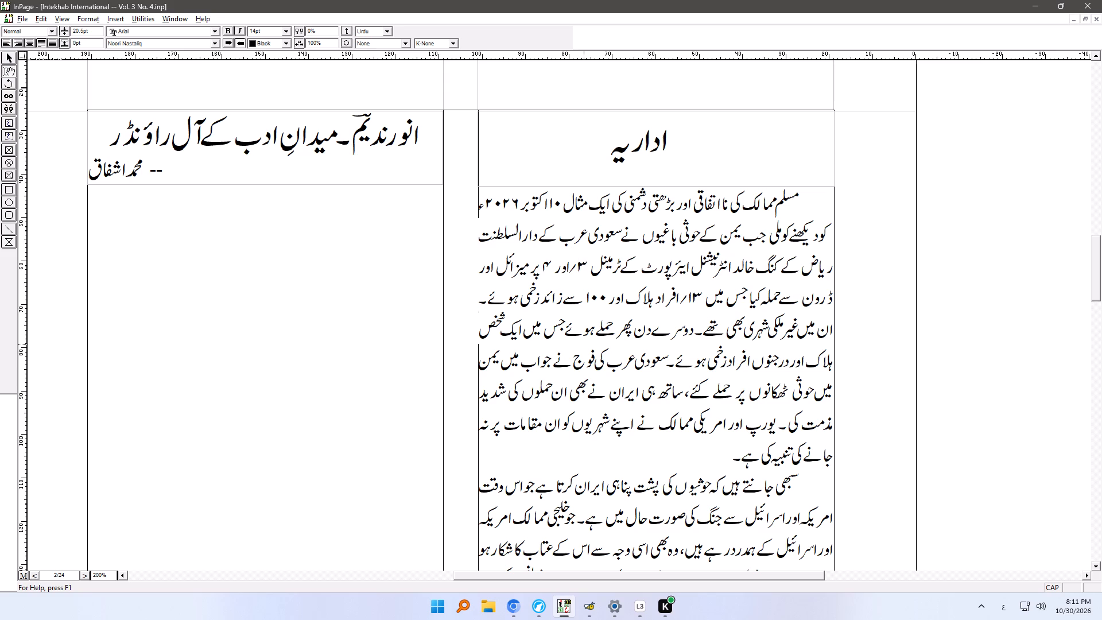
left_click(539, 265)
key("BackSpace")
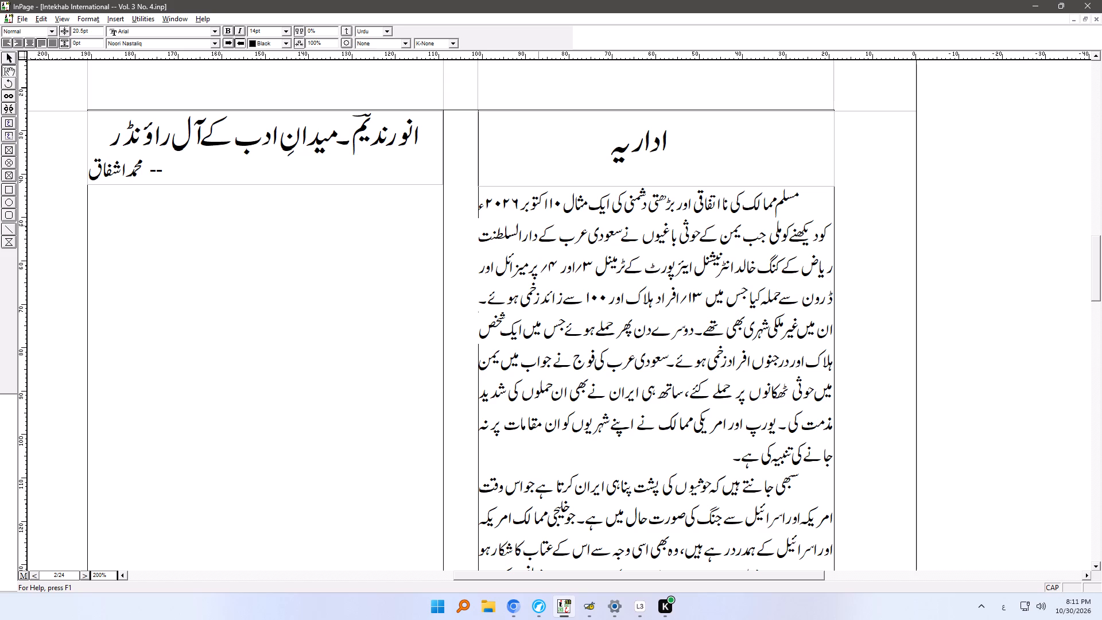
Insert the ؍ mark after ۱۰ in the October date in the editorial's first line, giving ۱۰؍ اکتوبر.
left_click(549, 204)
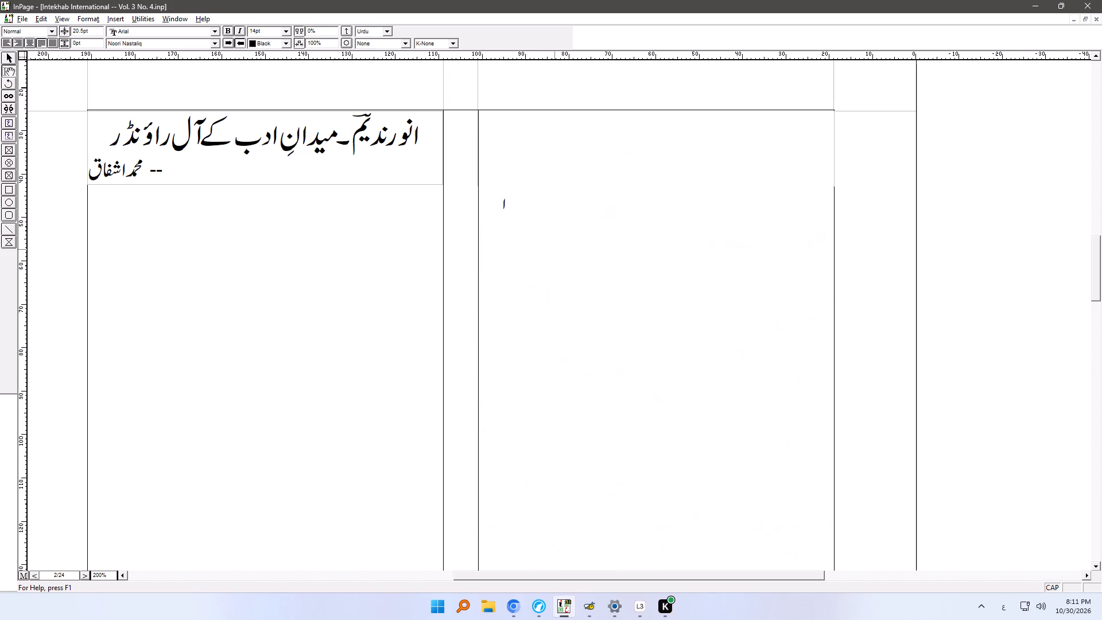
key("BackSpace")
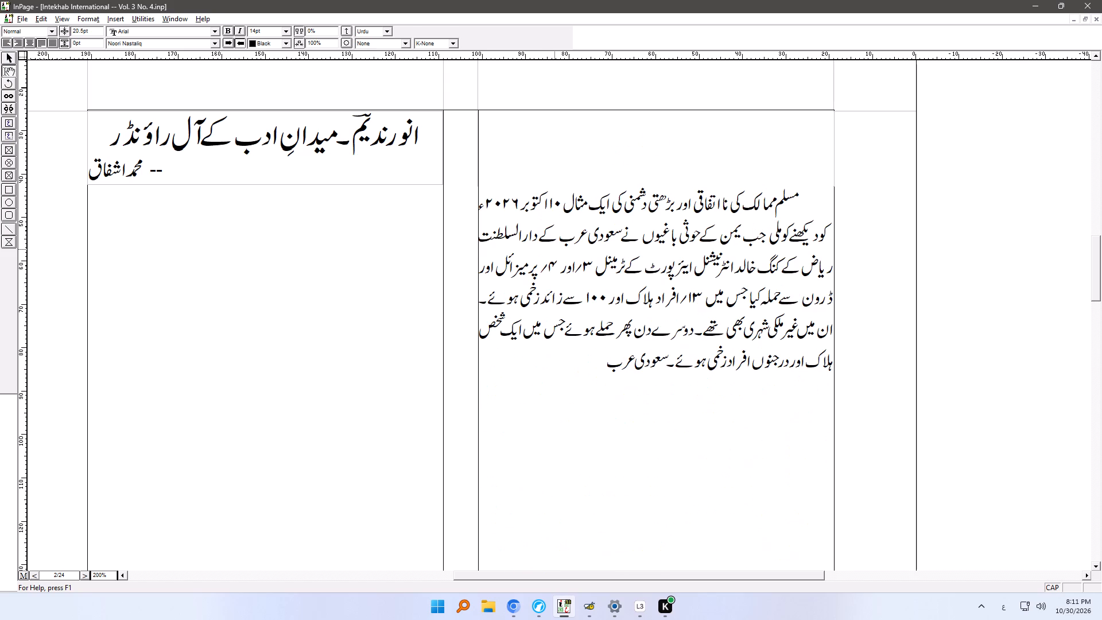
key("Right")
key("Right")
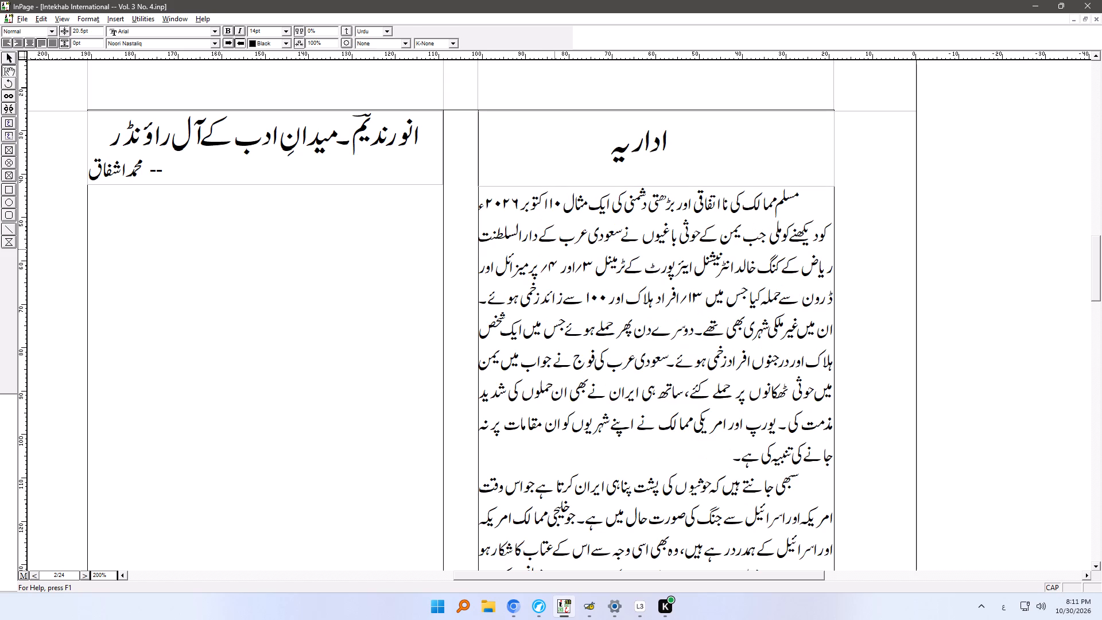
key("Left")
key("Left")
key("Left")
key("Left")
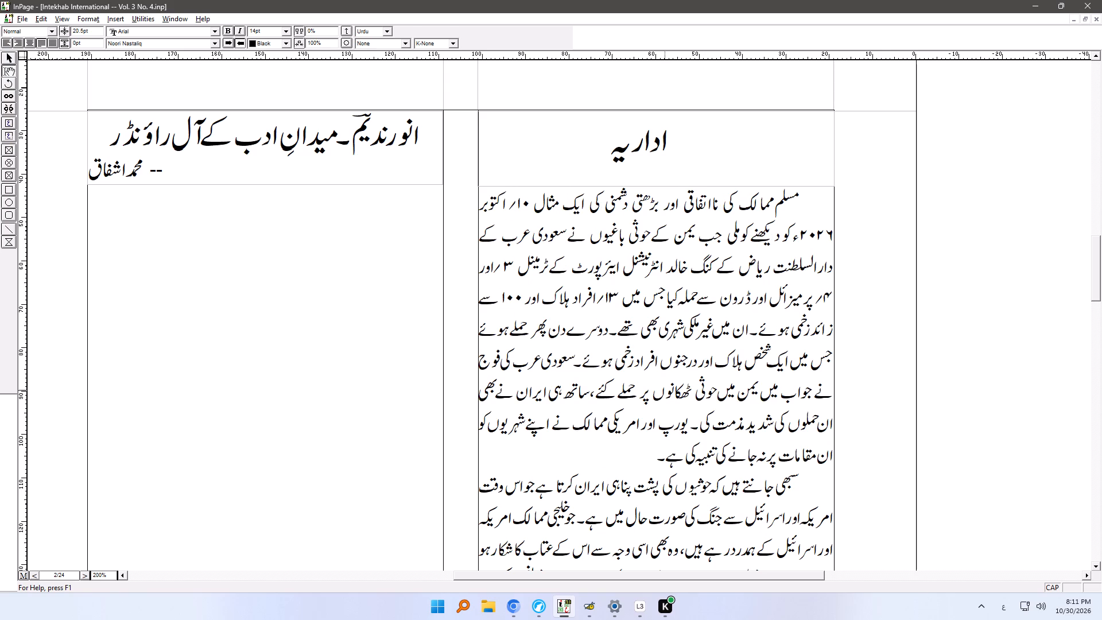
Correct the magazine name in the editorial's last paragraph from انتساب to انتخاب.
left_click(680, 413)
right_click_drag(647, 437, 664, 224, "ctrl")
right_click_drag(667, 418, 665, 266, "ctrl")
right_click_drag(663, 382, 670, 256, "ctrl")
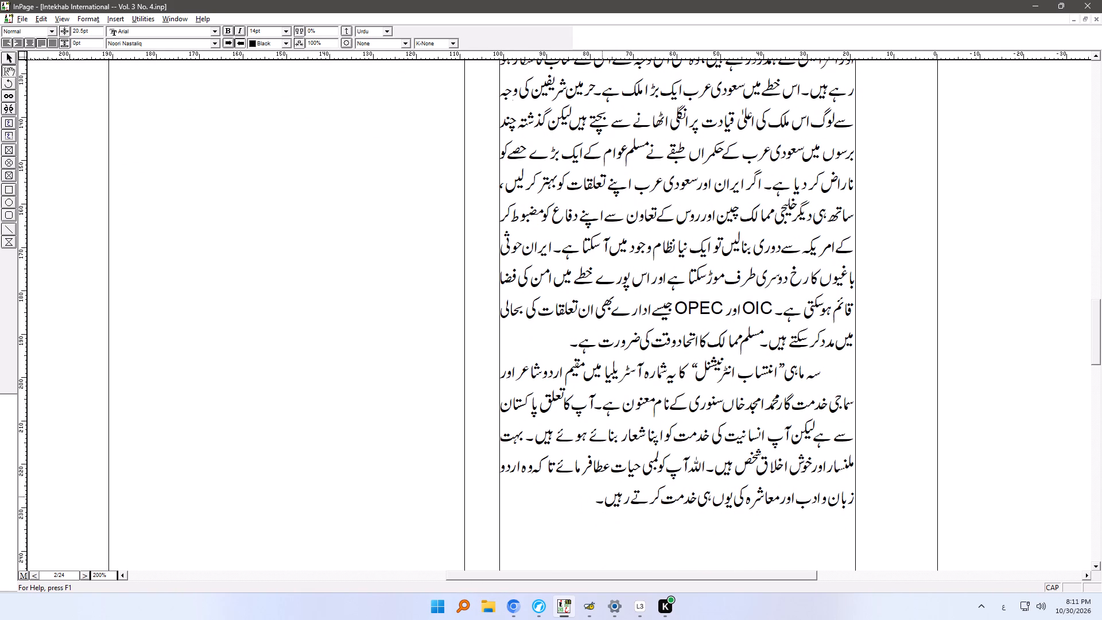
left_click(581, 506)
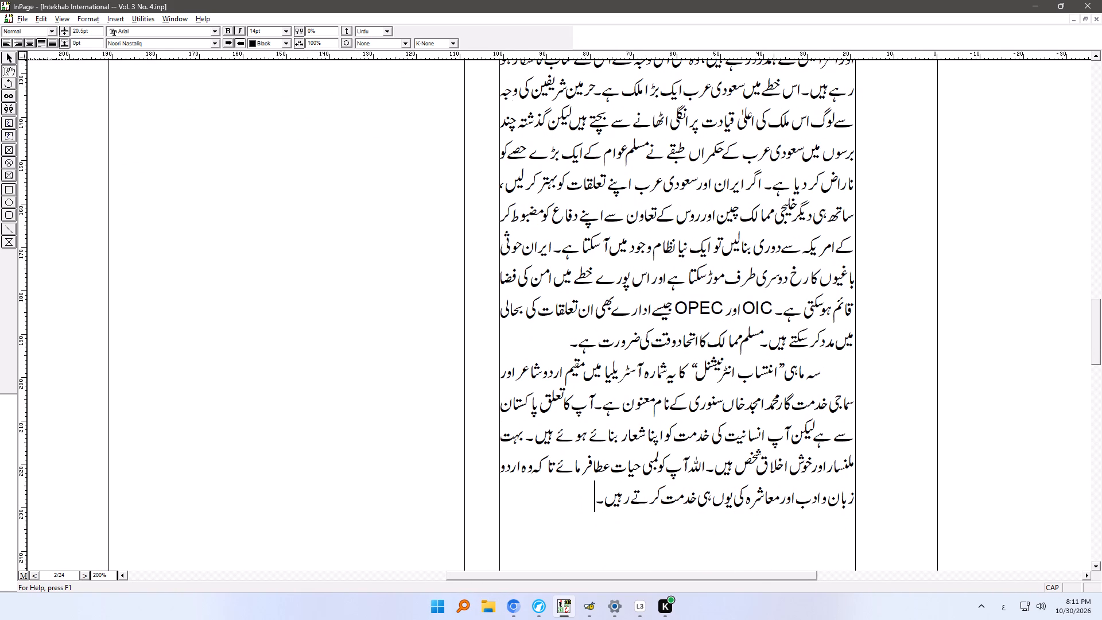
left_click(775, 369)
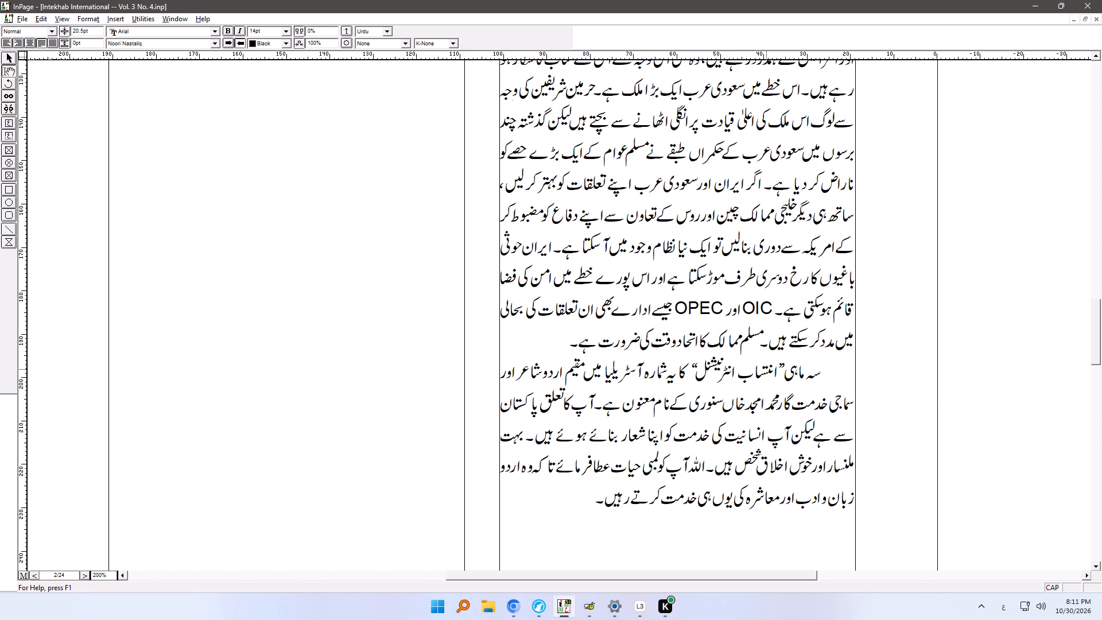
left_click(762, 369)
key("BackSpace")
key("BackSpace")
type("خا")
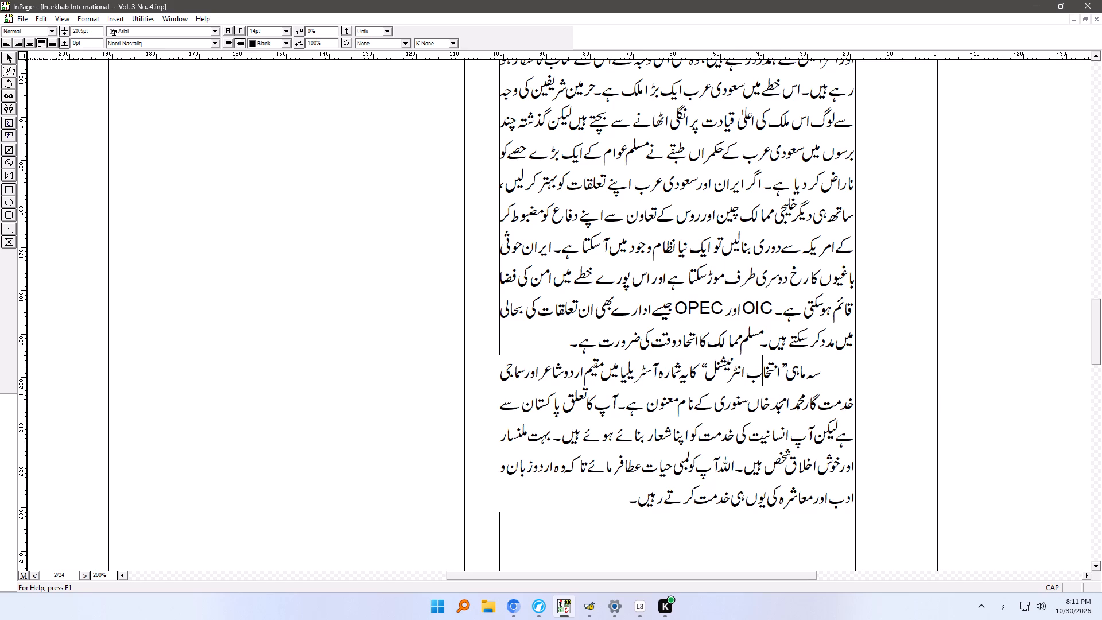
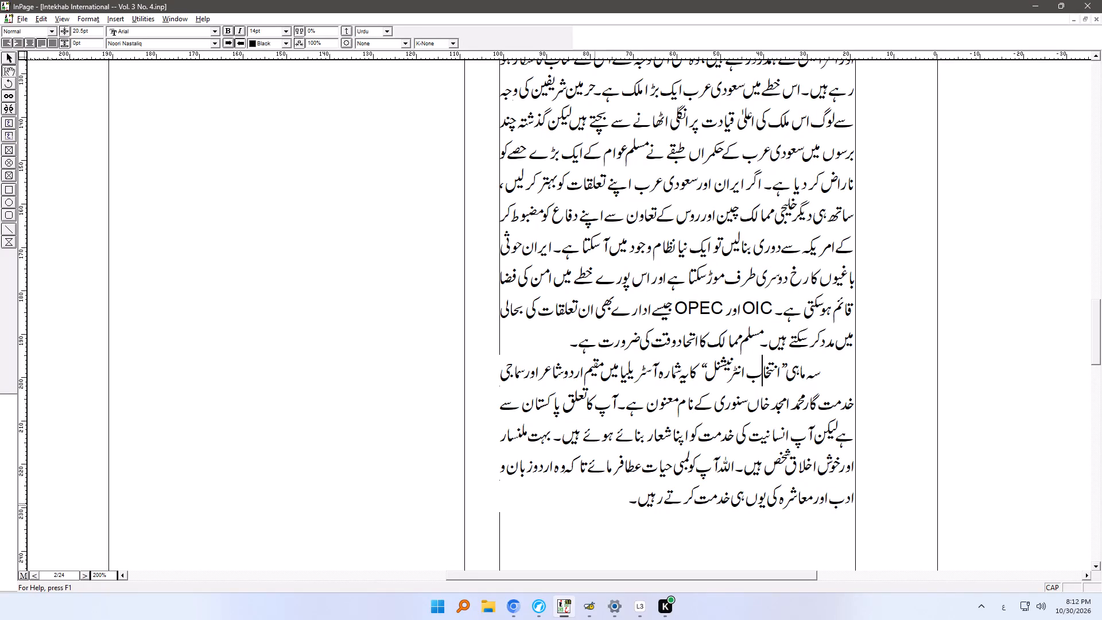
Select the entire editorial body text on page 2 and set its font size to 15 pt.
left_click(611, 501)
right_click_drag(689, 472, 688, 555, "ctrl")
right_click_drag(745, 271, 745, 281, "ctrl")
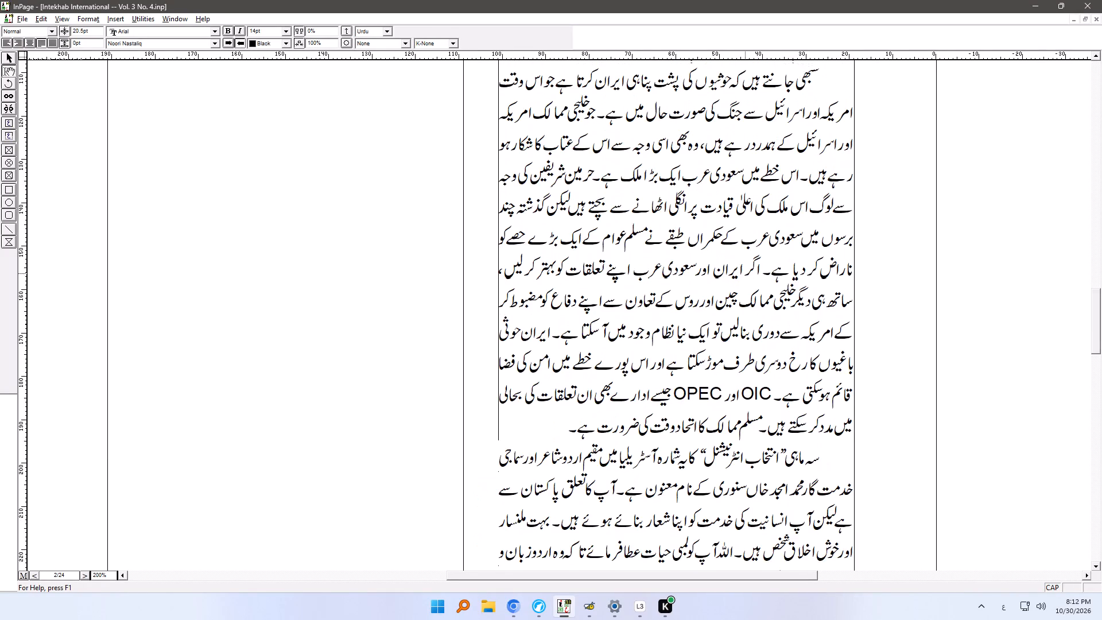
right_click_drag(745, 281, 736, 563, "ctrl")
right_click_drag(770, 293, 758, 459, "ctrl")
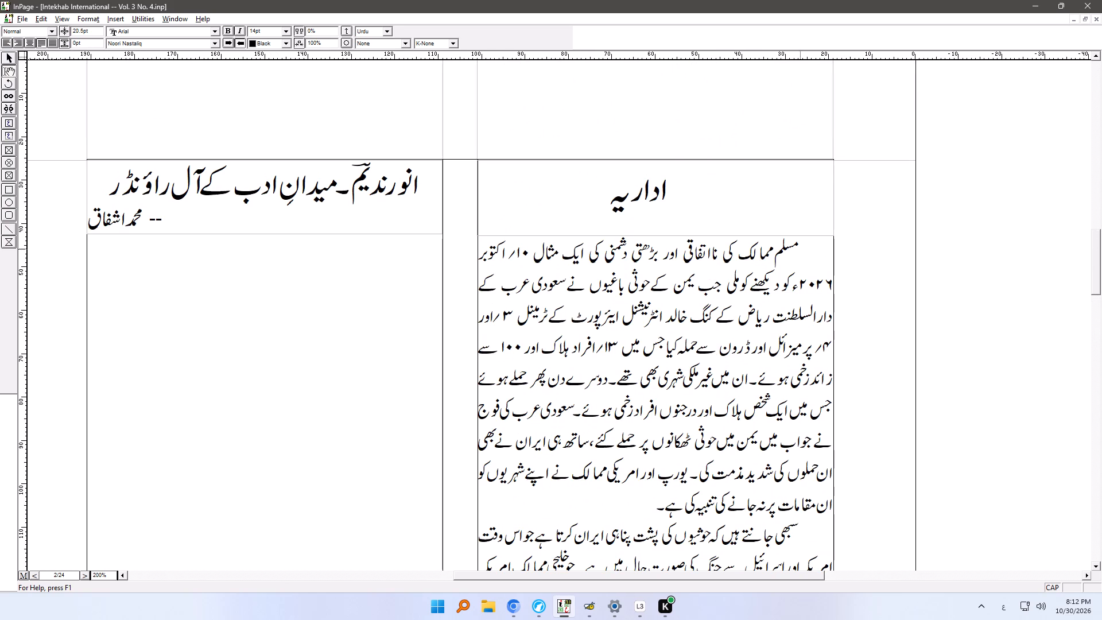
left_click(800, 249, "shift")
left_click(265, 30)
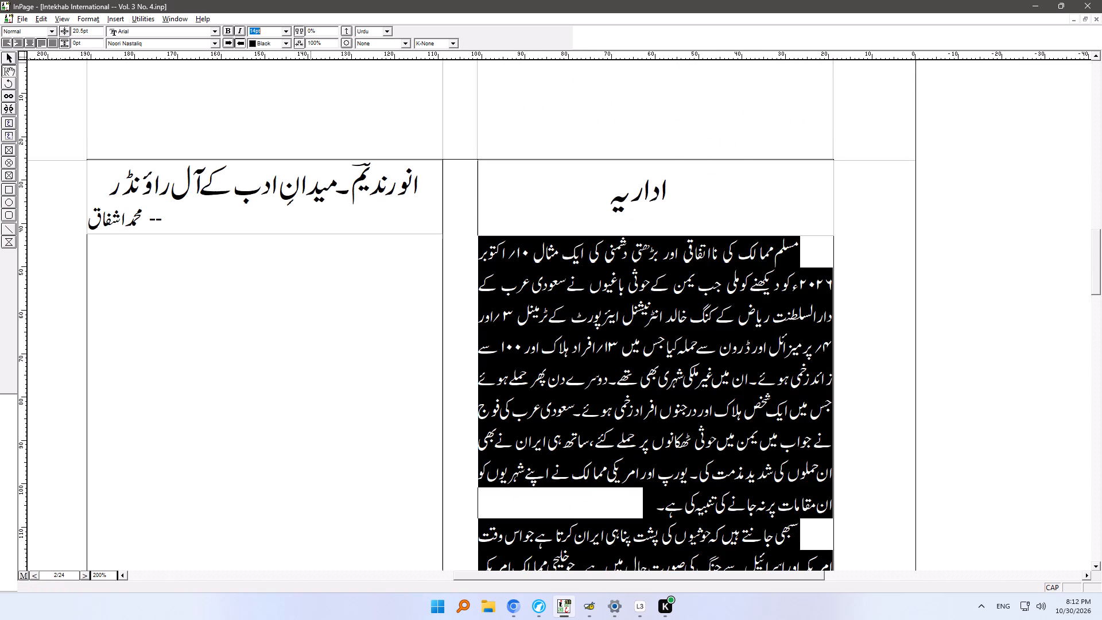
key("End")
key("Clear")
key("Return")
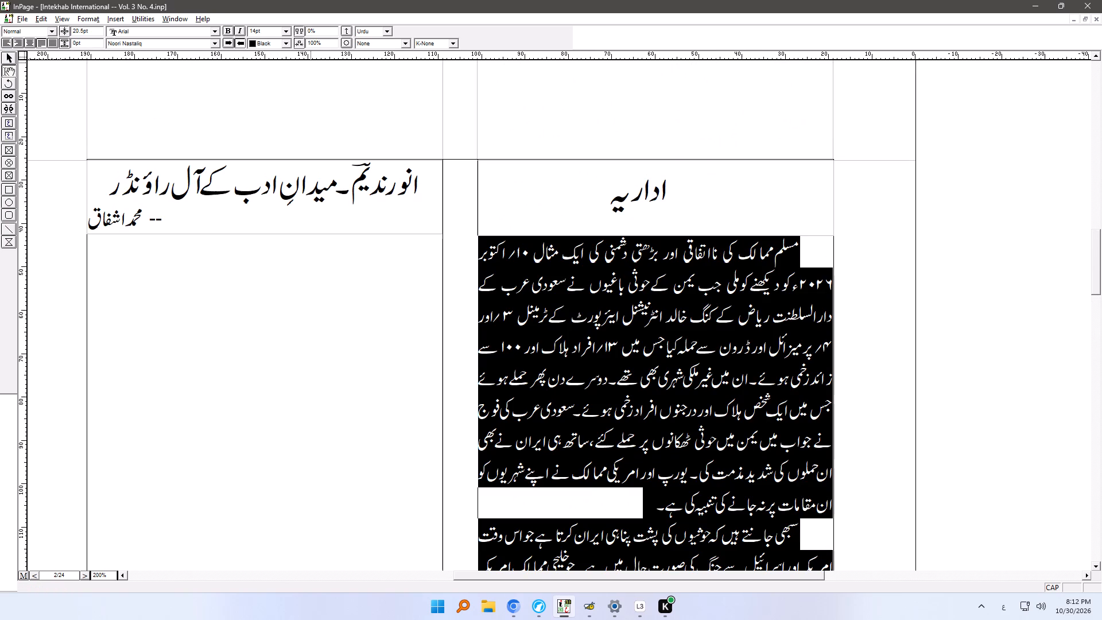
left_click(270, 29)
type("15")
key("Return")
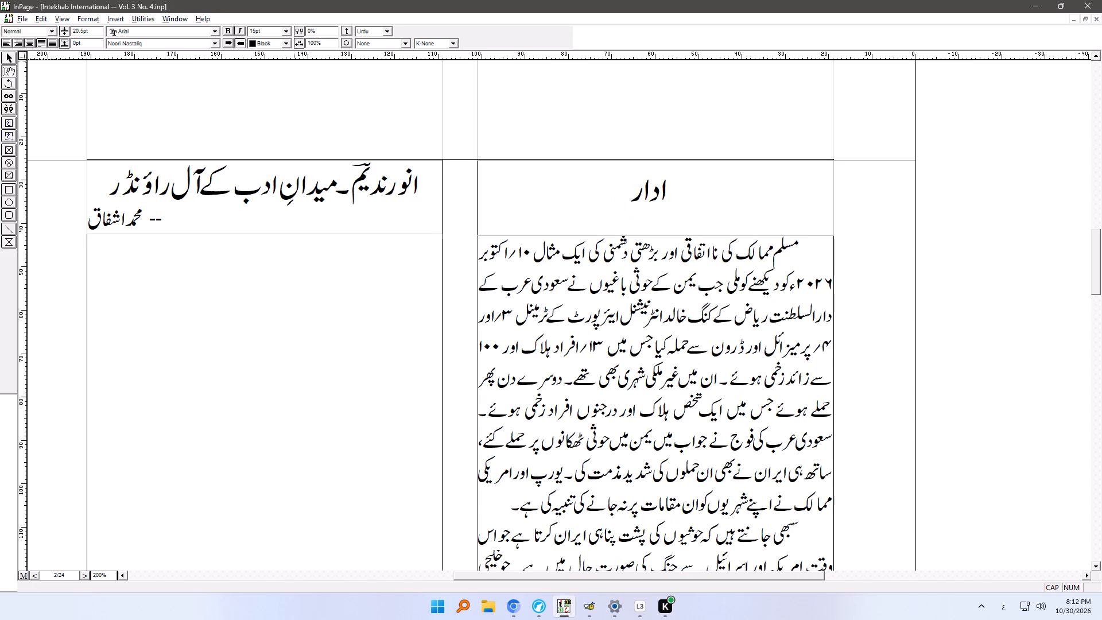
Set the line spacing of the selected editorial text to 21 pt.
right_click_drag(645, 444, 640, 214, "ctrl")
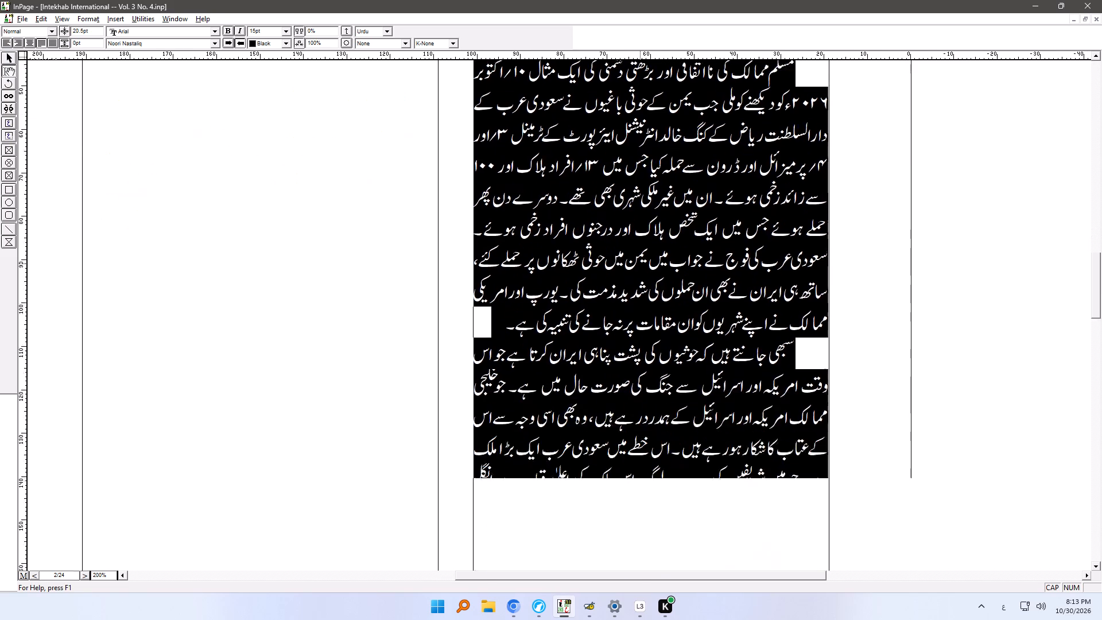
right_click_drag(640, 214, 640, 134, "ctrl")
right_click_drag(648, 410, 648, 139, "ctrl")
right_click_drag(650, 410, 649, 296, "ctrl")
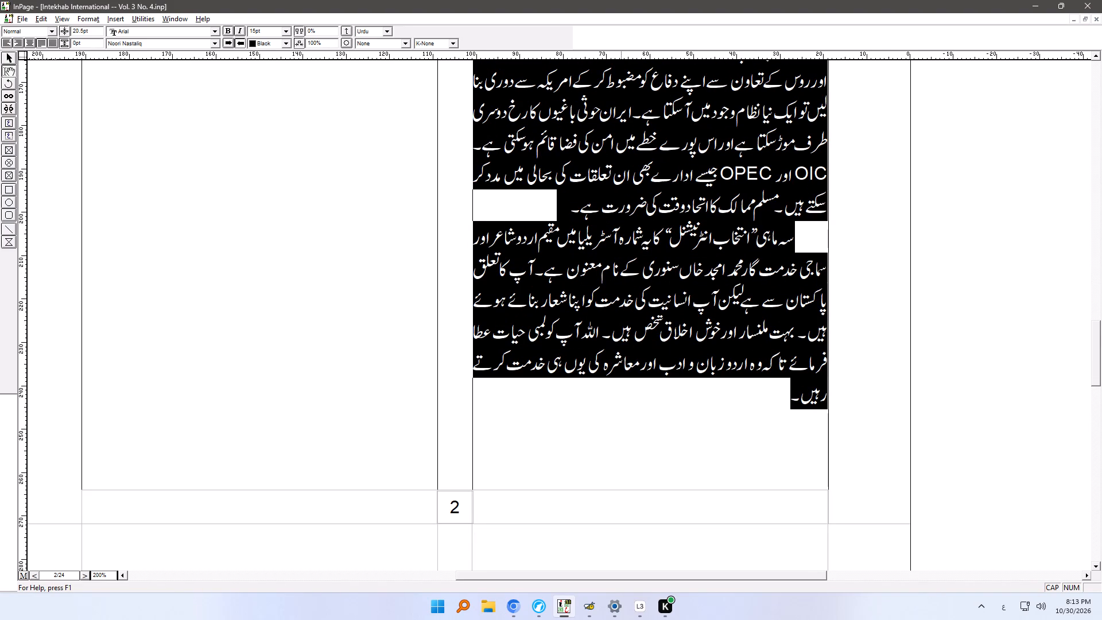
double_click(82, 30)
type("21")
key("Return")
Increase the font size of the selected editorial text to 15.5 pt.
right_click_drag(554, 351, 542, 245, "ctrl")
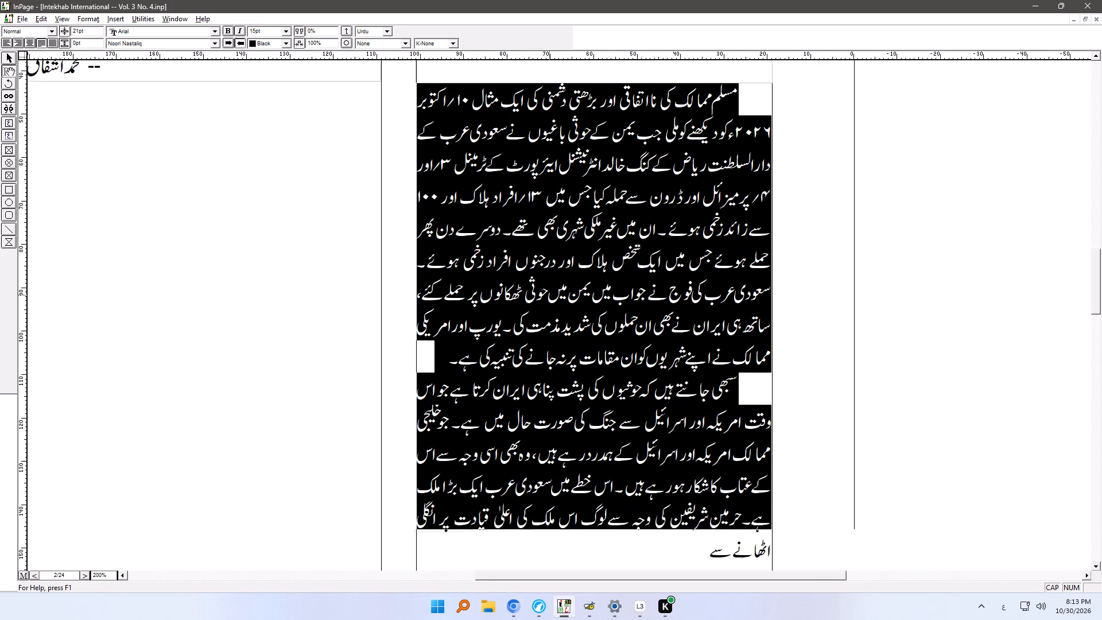
right_click_drag(542, 245, 516, 110, "ctrl")
right_click_drag(538, 386, 537, 160, "ctrl")
right_click_drag(544, 373, 560, 224, "ctrl")
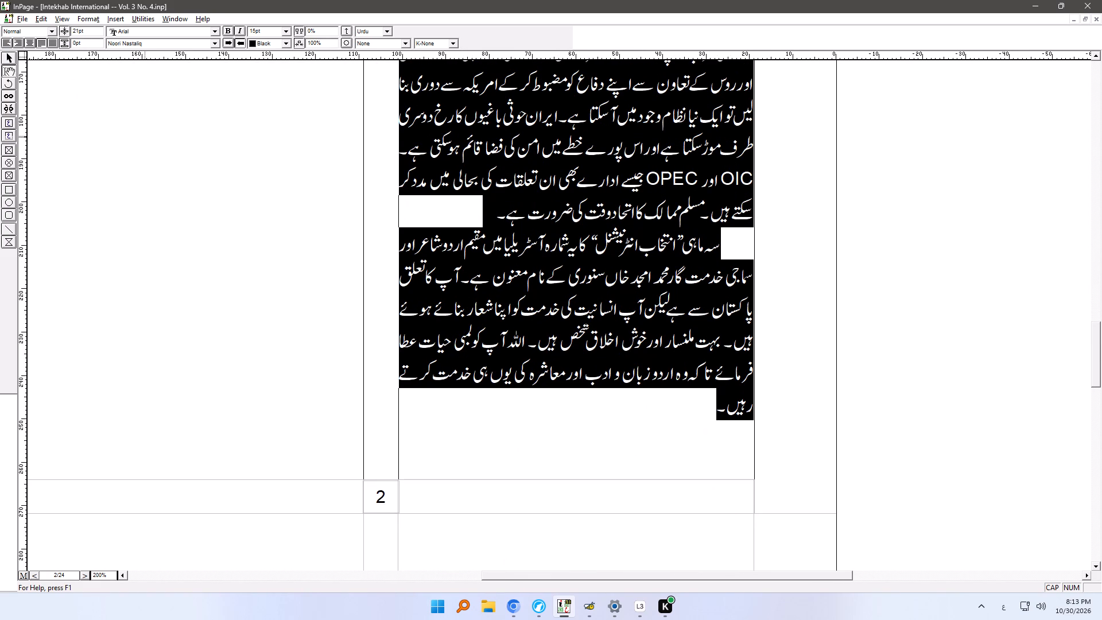
left_click(254, 32)
type("15.5")
key("Return")
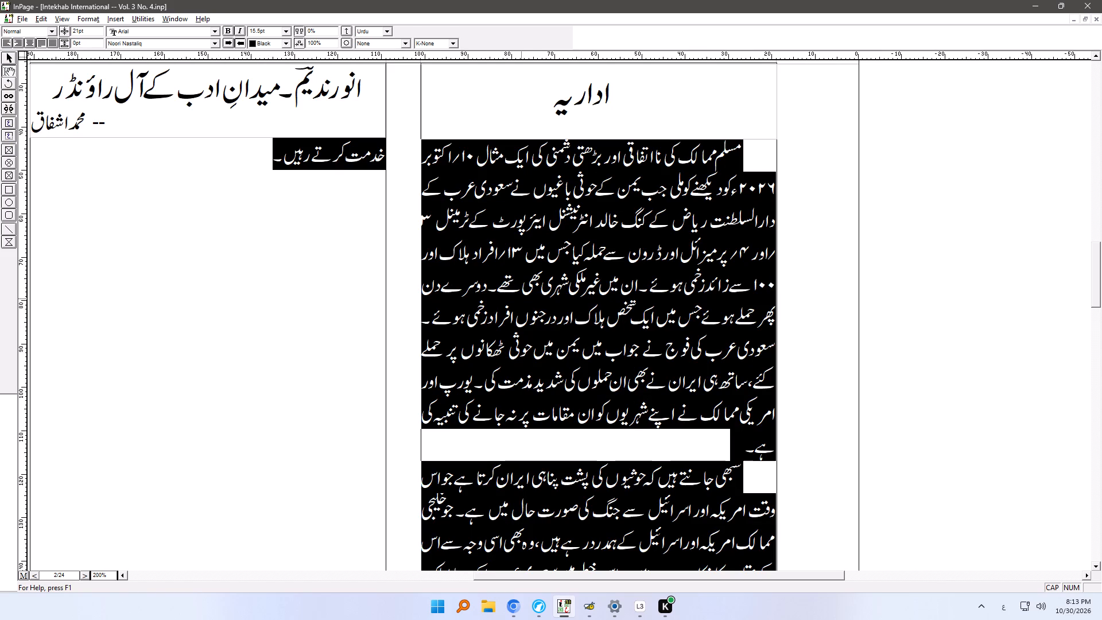
Select the editorial's first paragraph, beginning مسلم ممالک, and set its character spacing to -1%.
left_click(725, 446)
left_click_drag(727, 456, 750, 155)
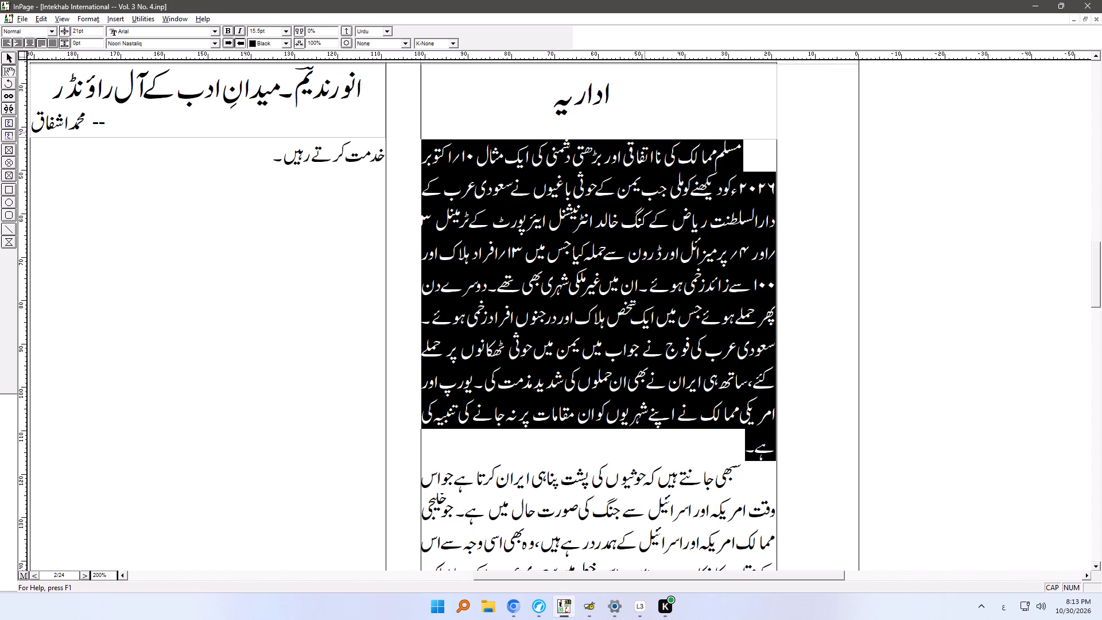
left_click_drag(322, 33, 282, 34)
type("-1")
key("Return")
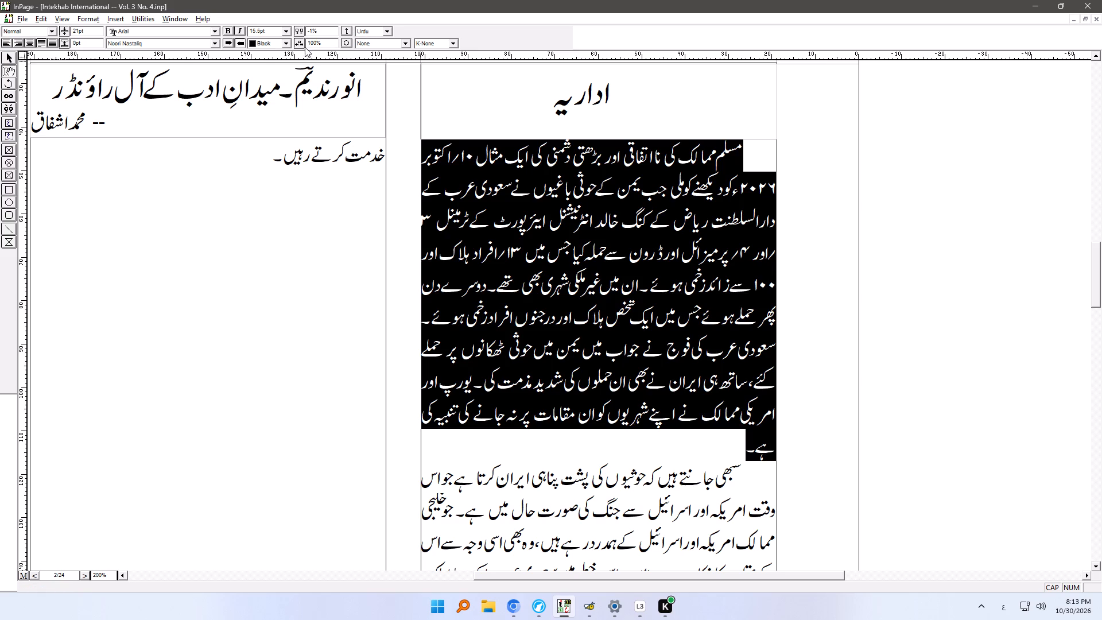
Tighten the character spacing of the editorial's first paragraph to -2%.
left_click_drag(322, 30, 308, 30)
type("-2")
key("Return")
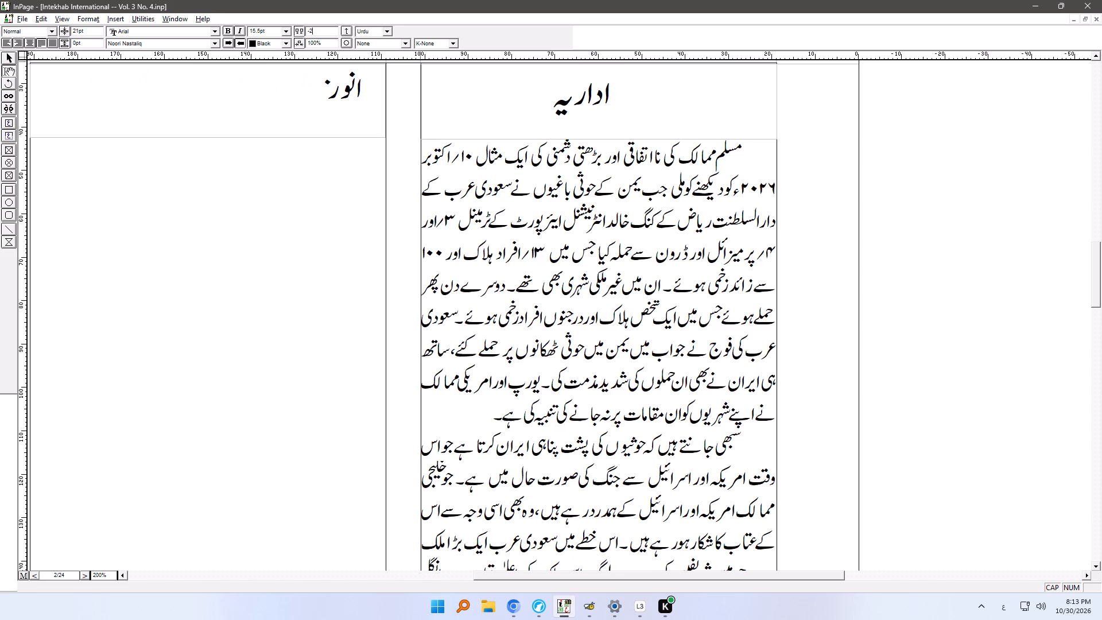
left_click(634, 361)
Select across all the editorial's paragraphs, from its last line back to the first, and set the line spacing to 21.3 pt.
right_click_drag(612, 451, 602, 281, "ctrl")
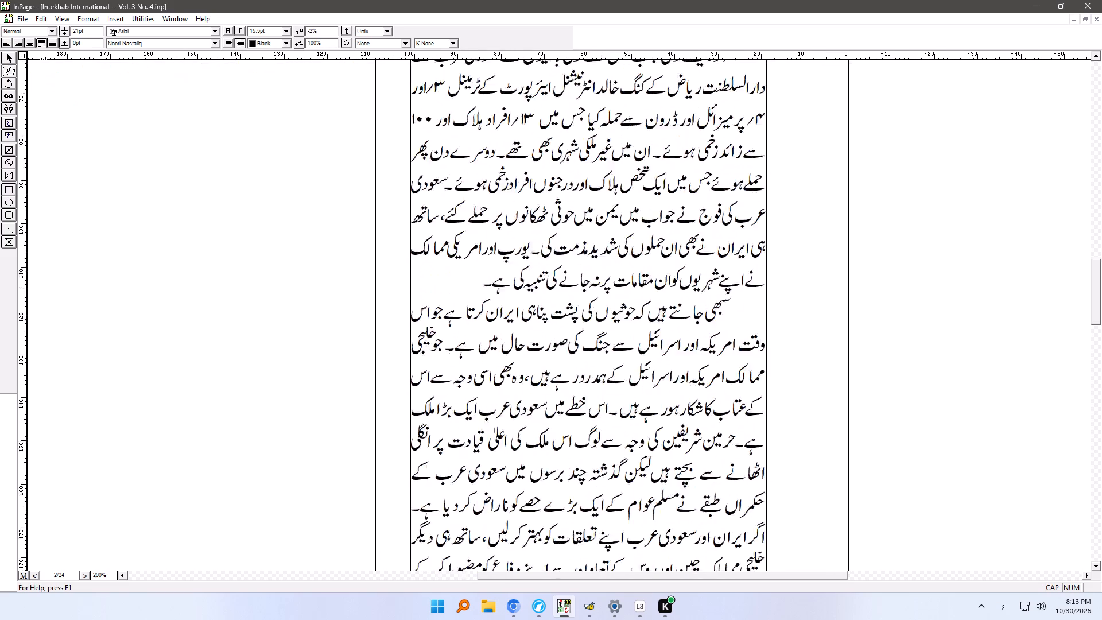
right_click_drag(602, 281, 602, 246, "ctrl")
right_click_drag(603, 439, 603, 196, "ctrl")
right_click_drag(616, 409, 616, 199, "ctrl")
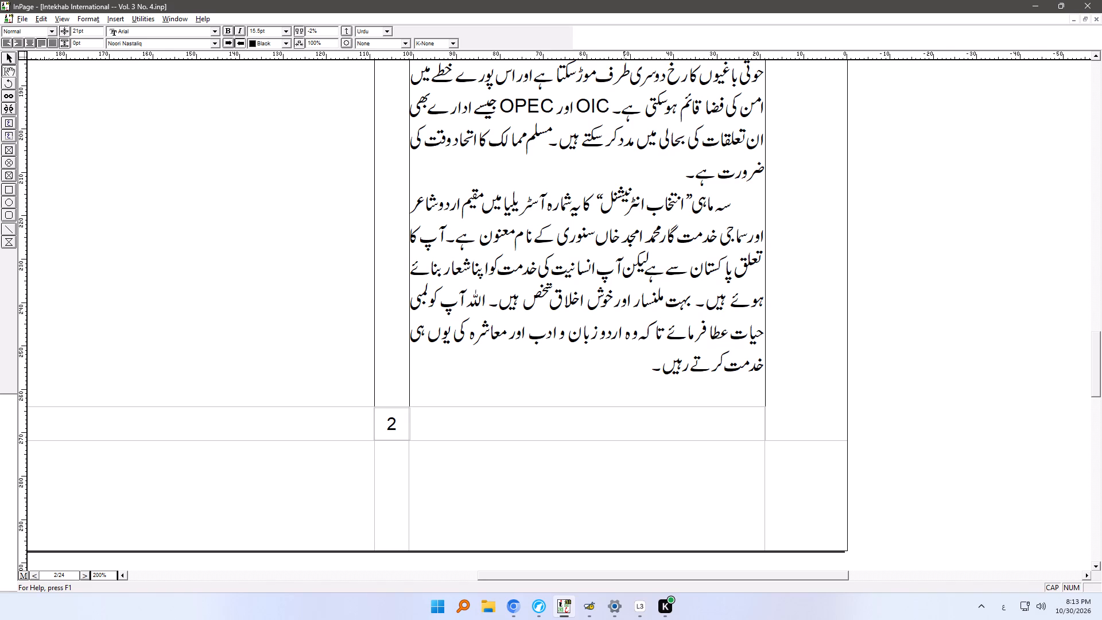
left_click(676, 371)
right_click_drag(658, 158, 658, 470, "ctrl")
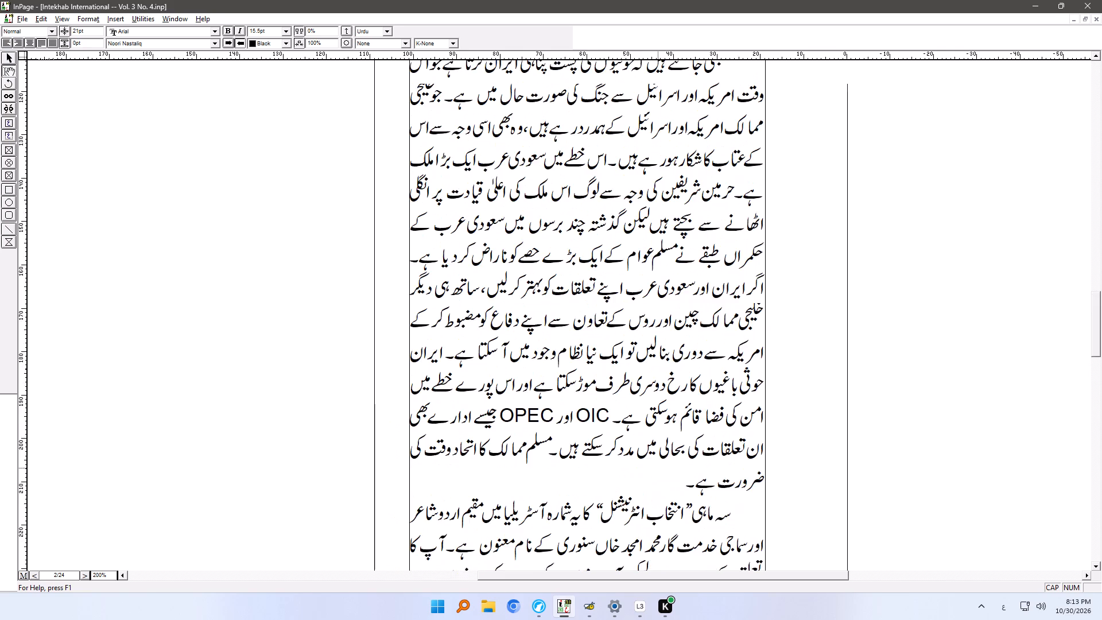
right_click_drag(686, 218, 686, 470, "ctrl")
right_click_drag(686, 258, 686, 393, "ctrl")
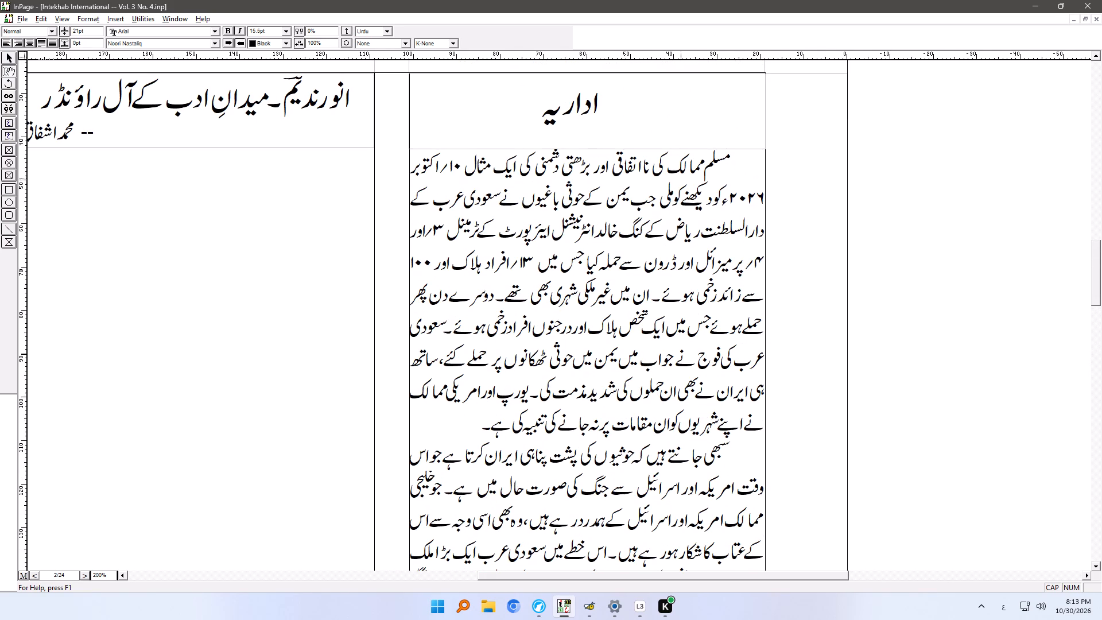
left_click(678, 165, "shift")
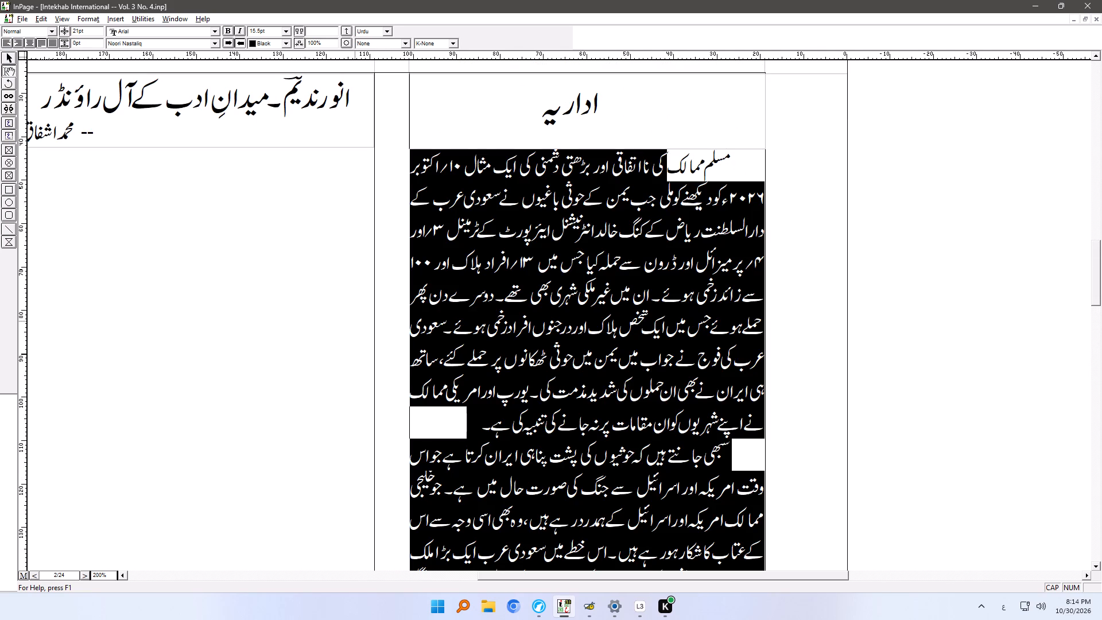
left_click(82, 33)
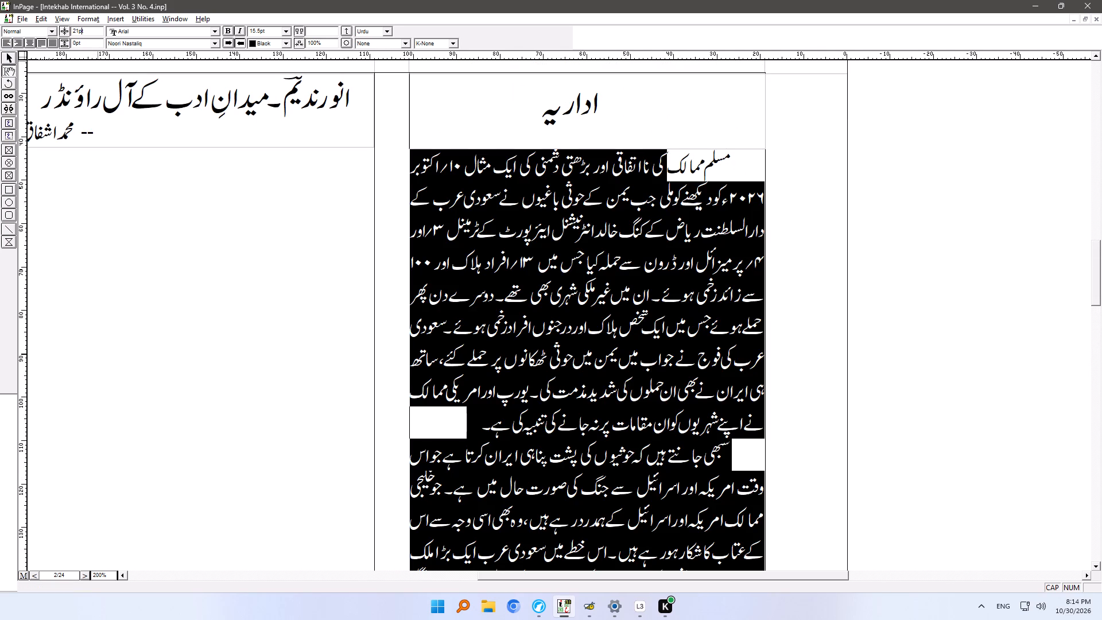
double_click(82, 33)
type("21.3")
key("Return")
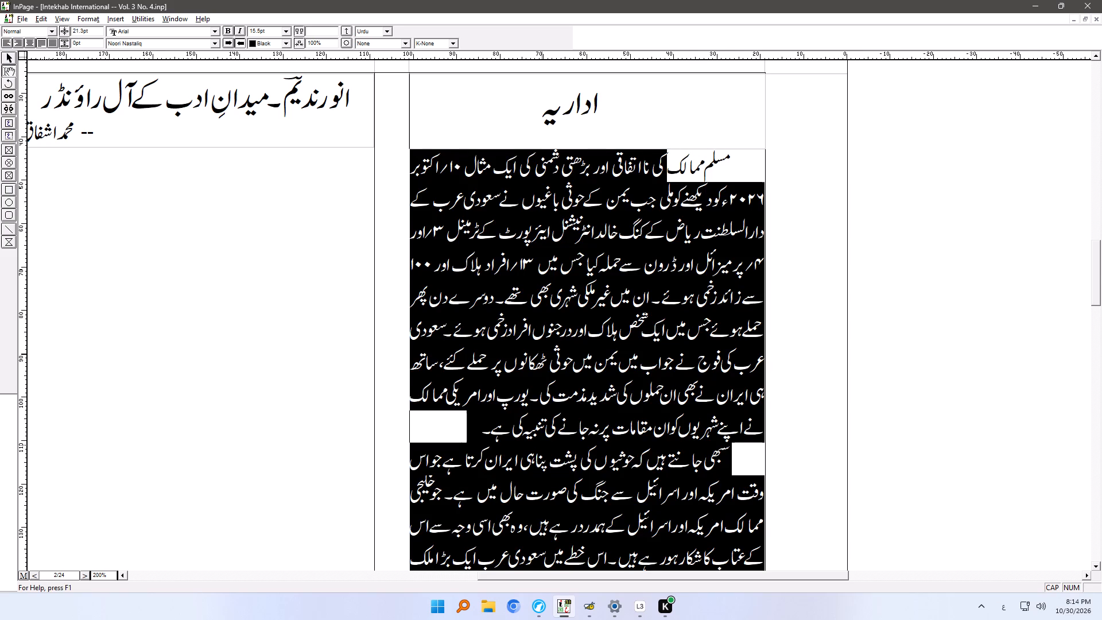
Increase the line spacing of the selected editorial paragraphs to 21.5 pt.
right_click_drag(542, 443, 503, 172, "ctrl")
right_click_drag(506, 406, 506, 187, "ctrl")
right_click_drag(513, 394, 513, 262, "ctrl")
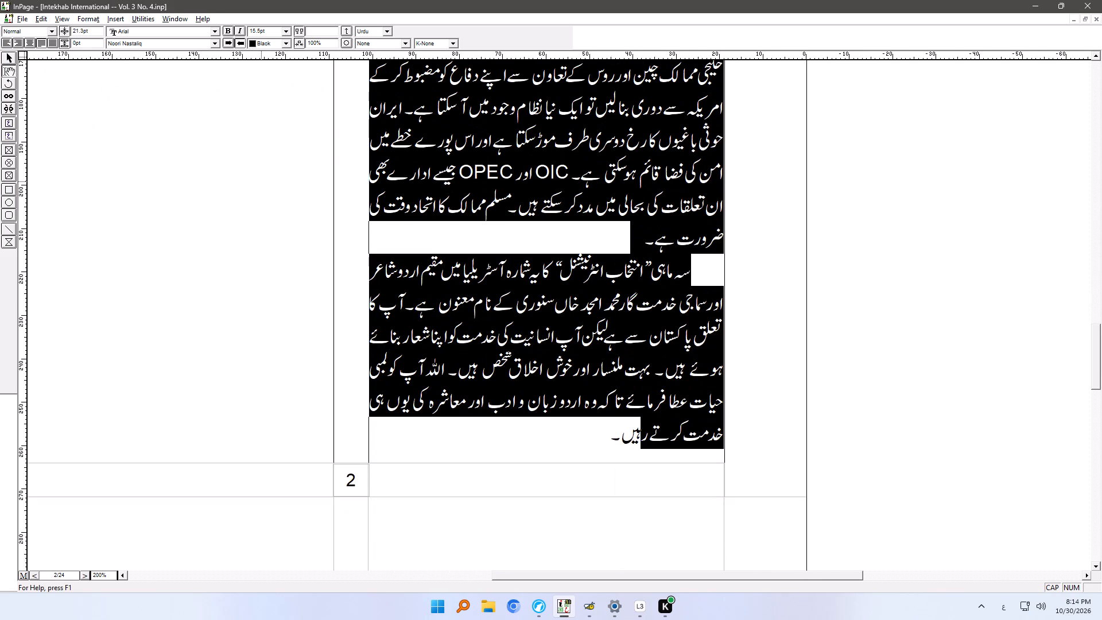
left_click(80, 30)
key("5")
key("Return")
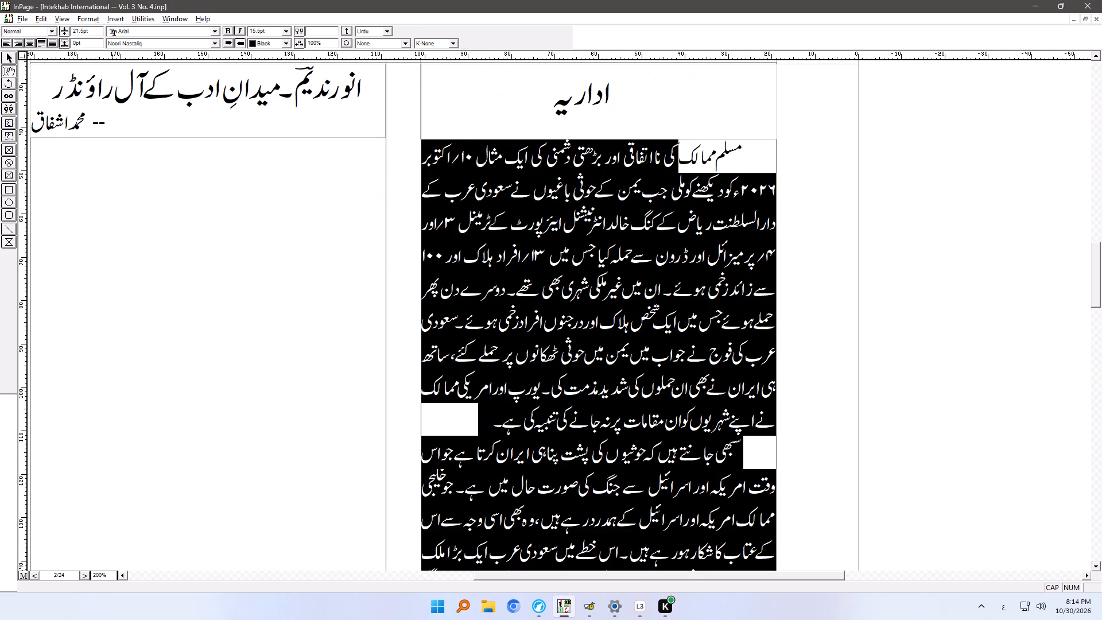
Check how the editorial fits down to the column's end, and place the cursor in the neighbouring article's heading.
right_click_drag(653, 433, 588, 165, "ctrl")
right_click_drag(615, 448, 602, 382, "ctrl")
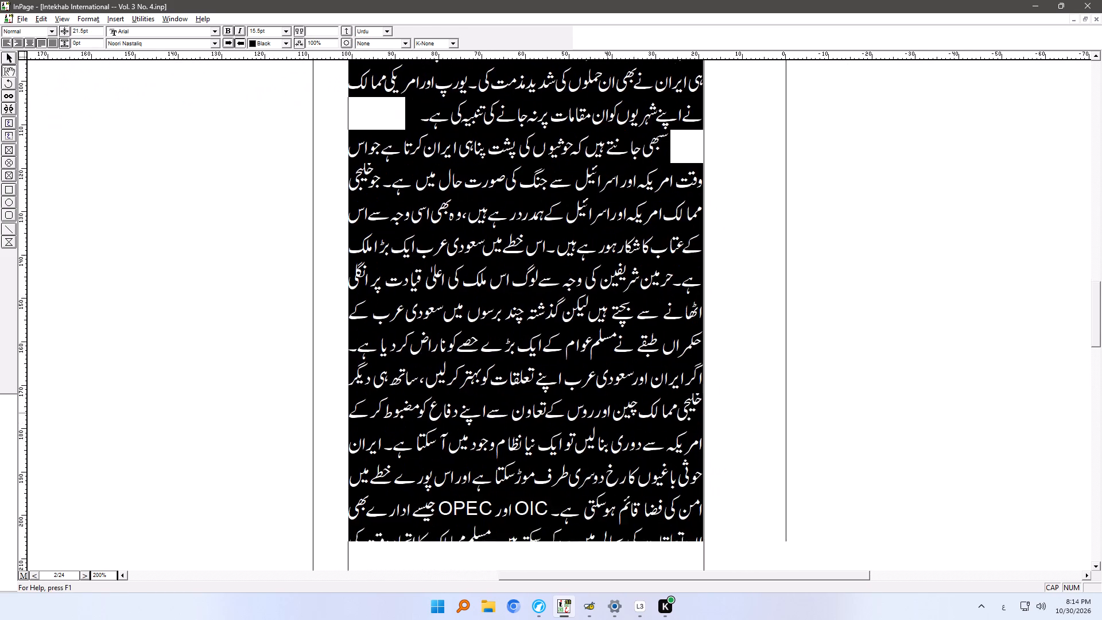
right_click_drag(602, 382, 597, 293, "ctrl")
right_click_drag(599, 428, 591, 252, "ctrl")
right_click_drag(591, 412, 583, 356, "ctrl")
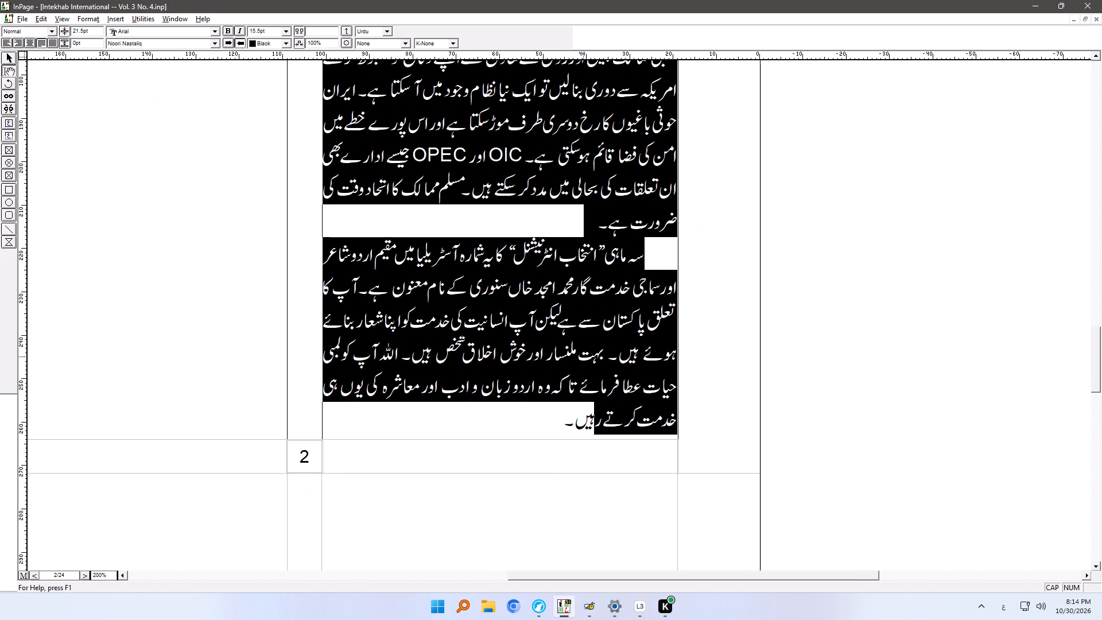
right_click_drag(469, 281, 794, 509, "ctrl")
right_click_drag(571, 223, 599, 445, "ctrl")
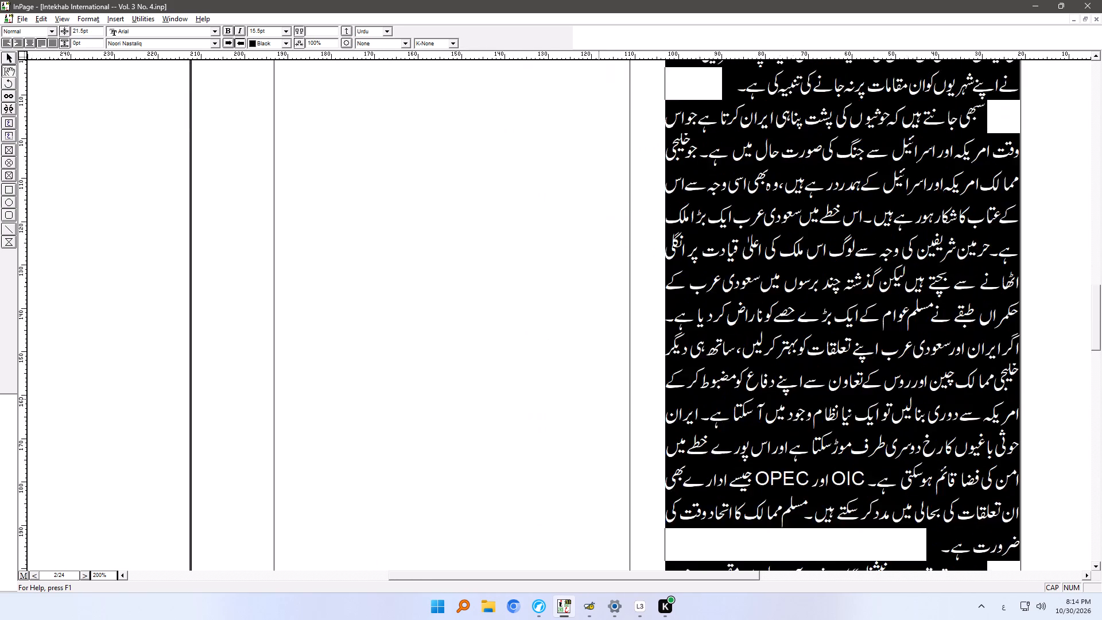
right_click_drag(599, 445, 602, 508, "ctrl")
right_click_drag(560, 187, 605, 485, "ctrl")
left_click(573, 242)
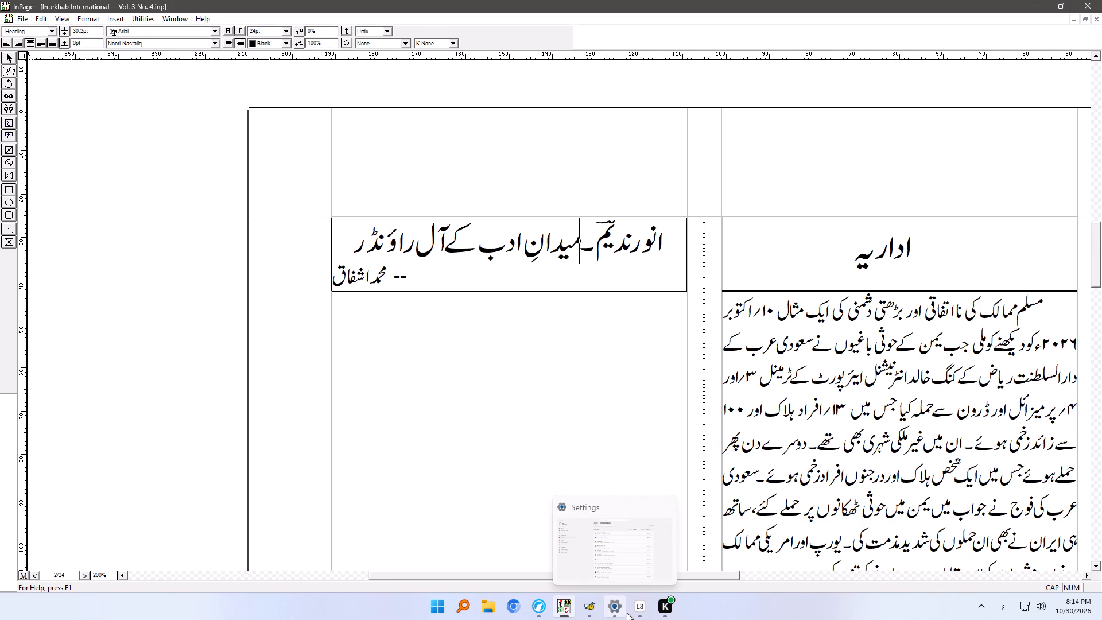
Switch to File Explorer and open the Intekhab International Vol. 4 folder in Documents.
left_click(563, 610)
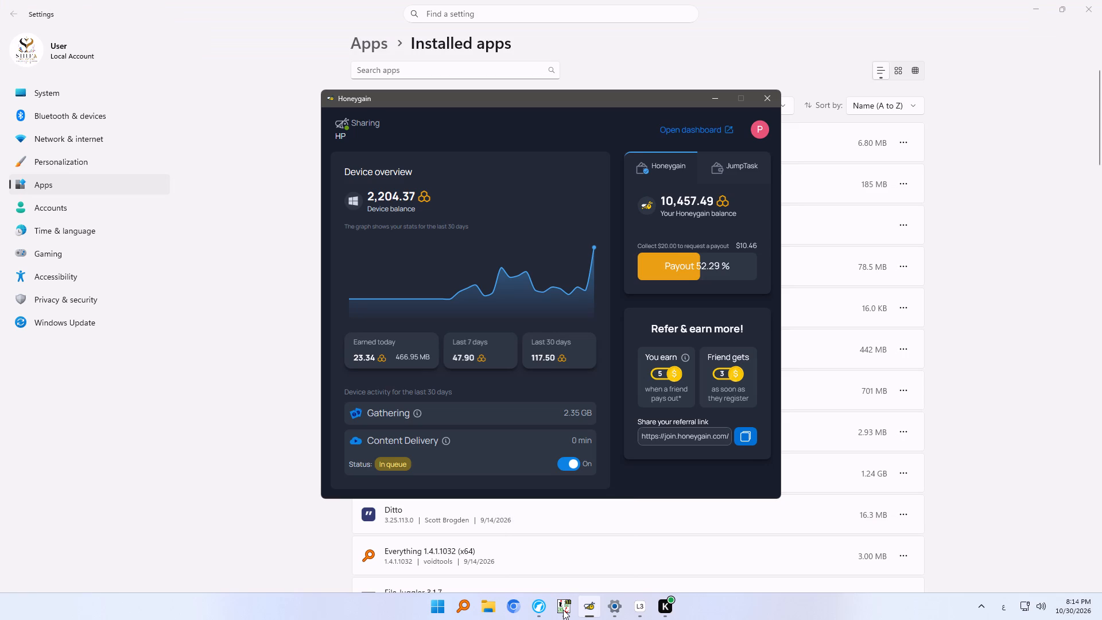
left_click(485, 610)
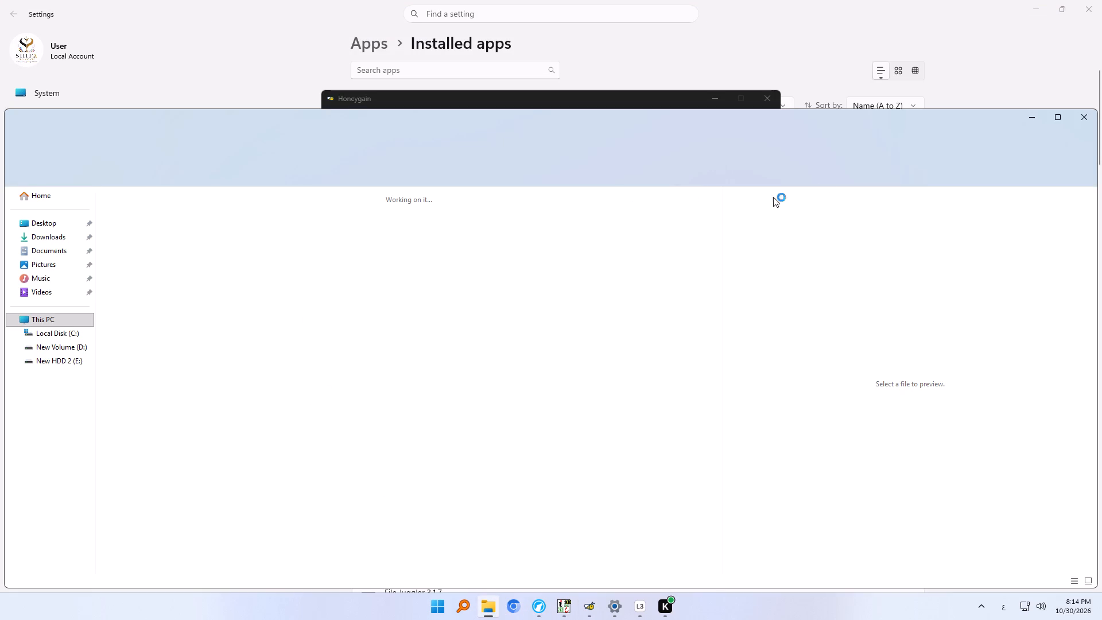
left_click(1060, 123)
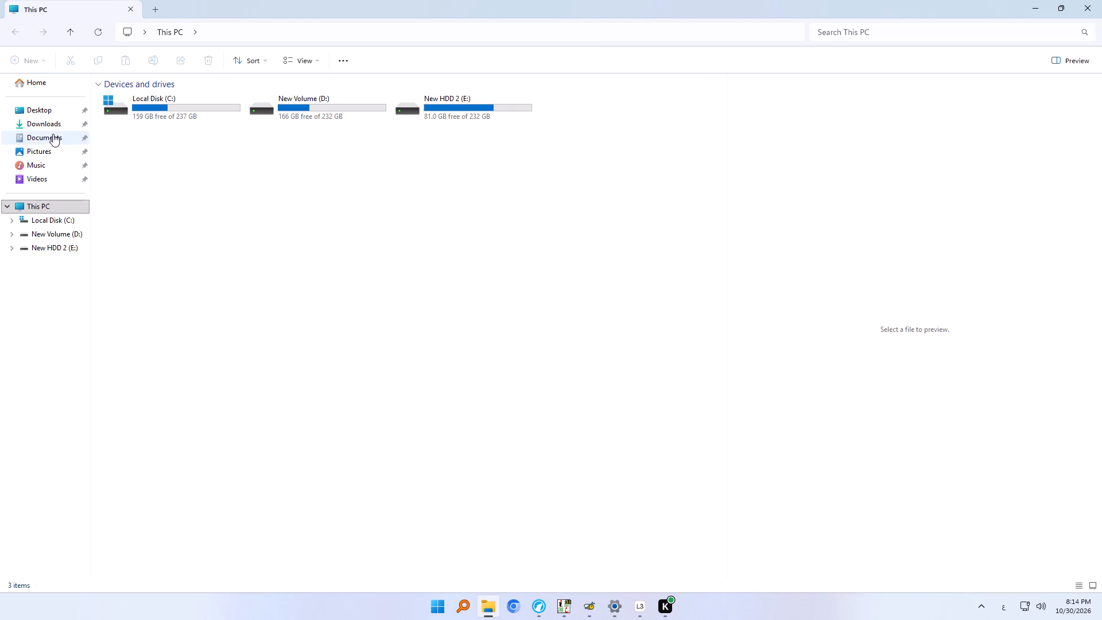
left_click(53, 134)
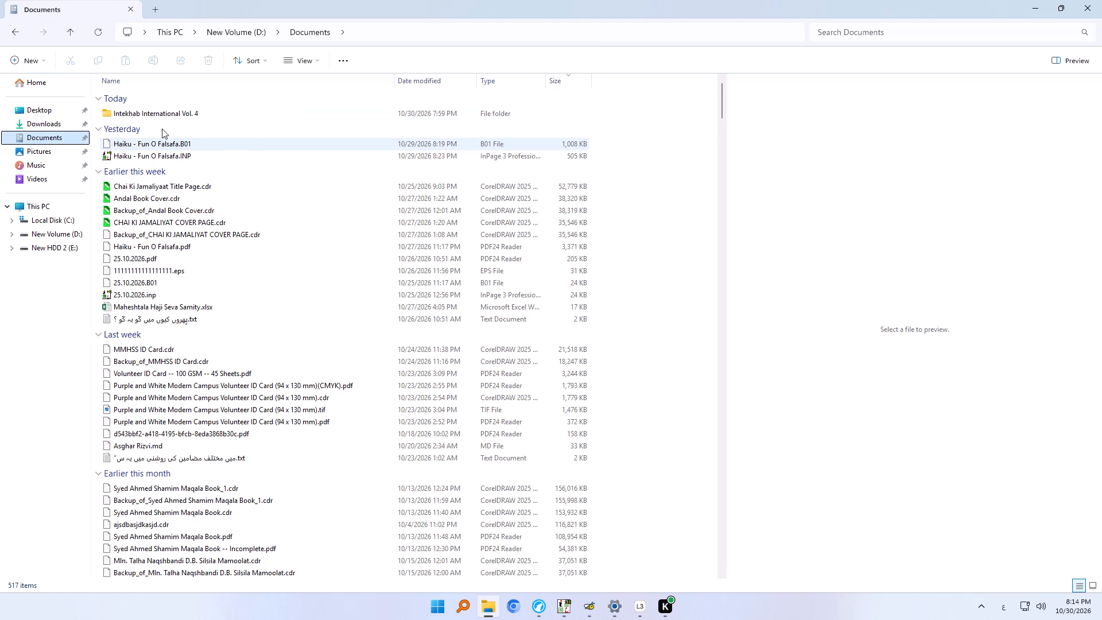
double_click(159, 115)
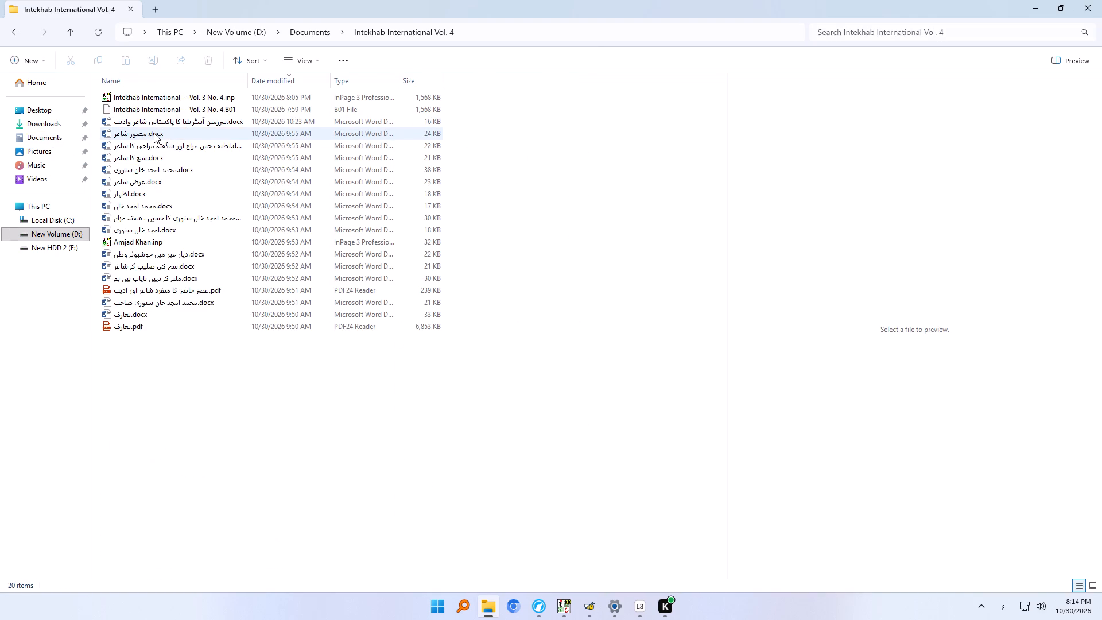
Preview مصور شاعر.docx and سرزمین آسٹریلیا کا پاکستانی شاعر وادیب.docx, reading each through to its end.
left_click(154, 133)
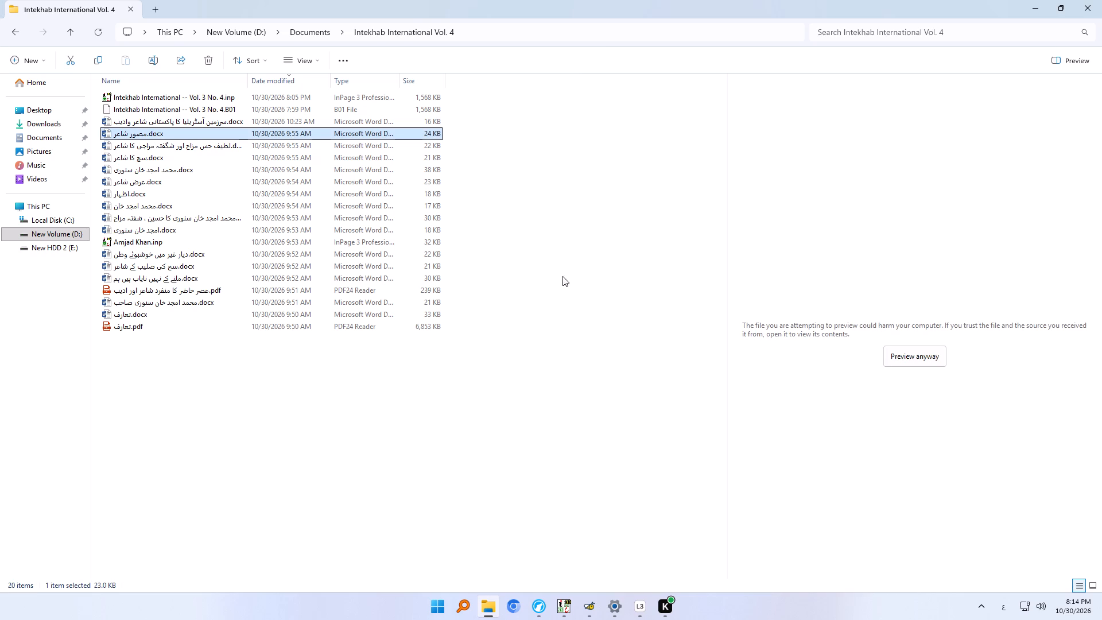
left_click(931, 348)
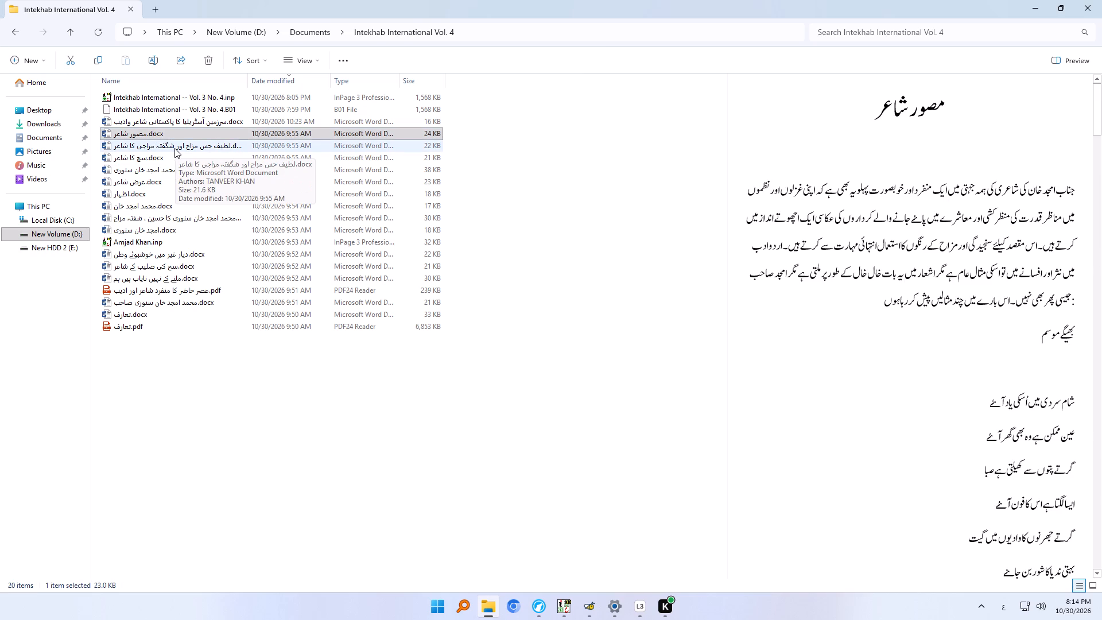
left_click_drag(1096, 118, 1101, 291)
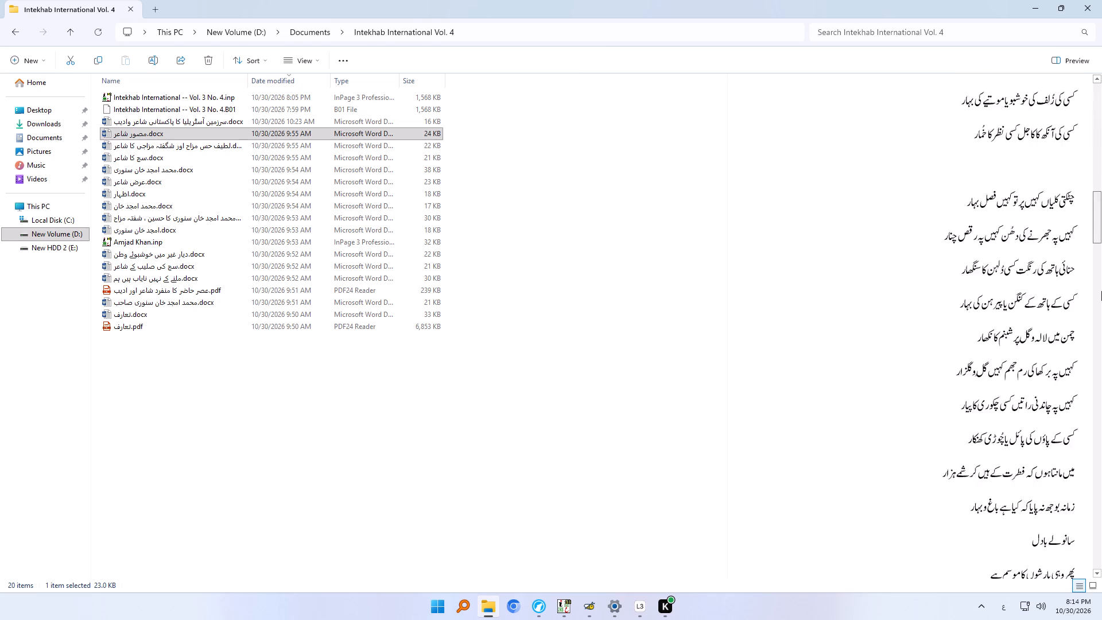
left_click_drag(1101, 291, 1099, 562)
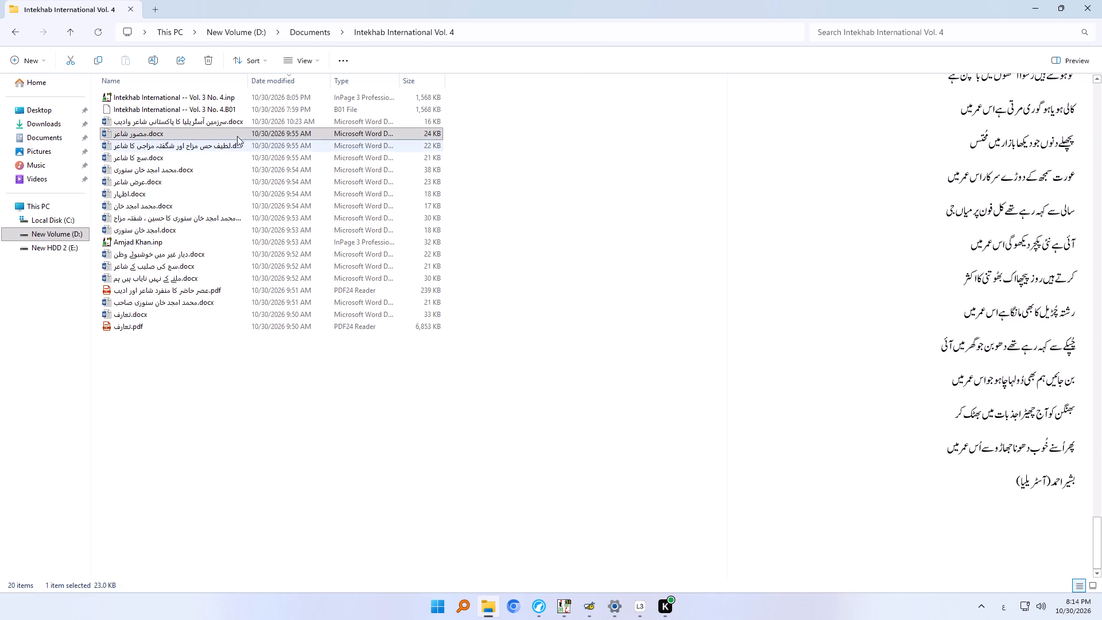
left_click(204, 123)
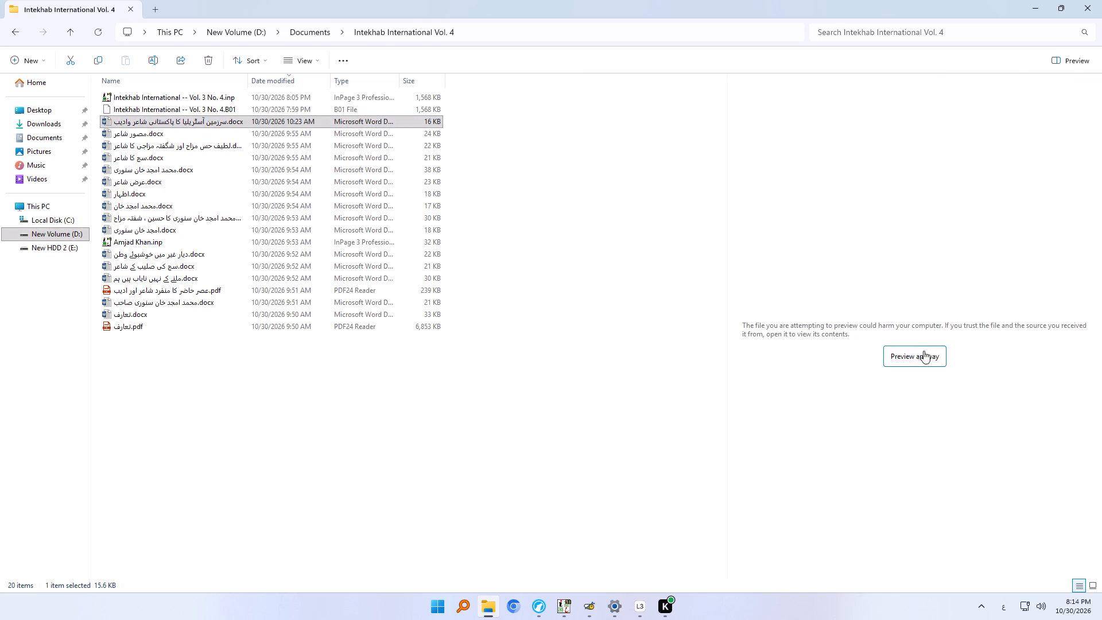
left_click(922, 355)
left_click_drag(1097, 142, 1101, 271)
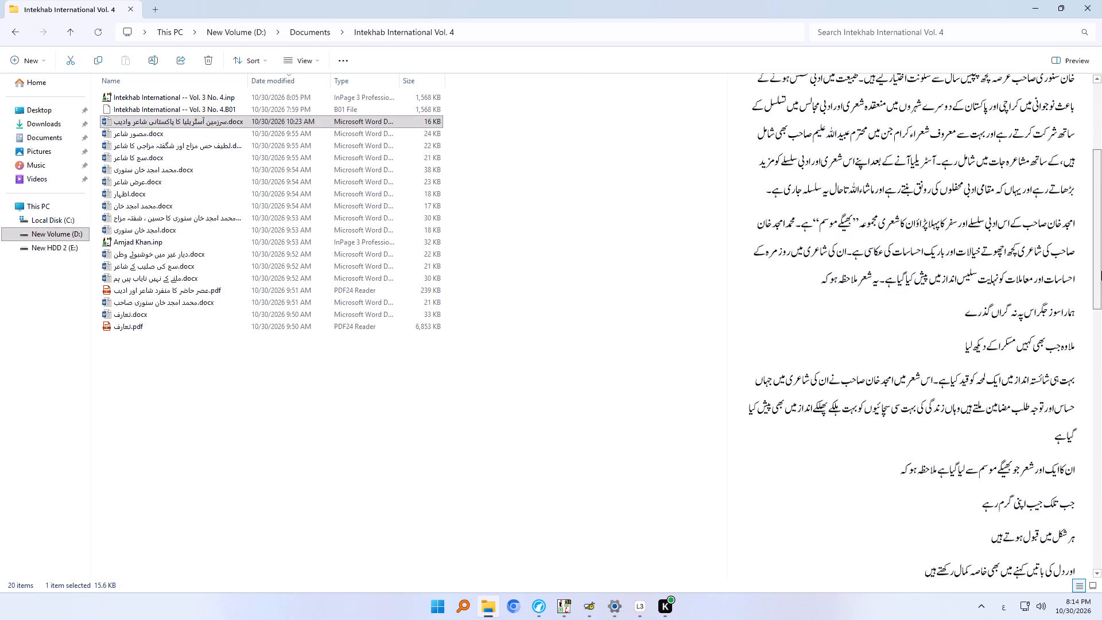
left_click_drag(1101, 271, 1100, 482)
Preview the لطیف حس مزاح اور شگفتہ مزاجی کا شاعر document and سچ کا شاعر.docx down to their closing lines.
left_click(176, 149)
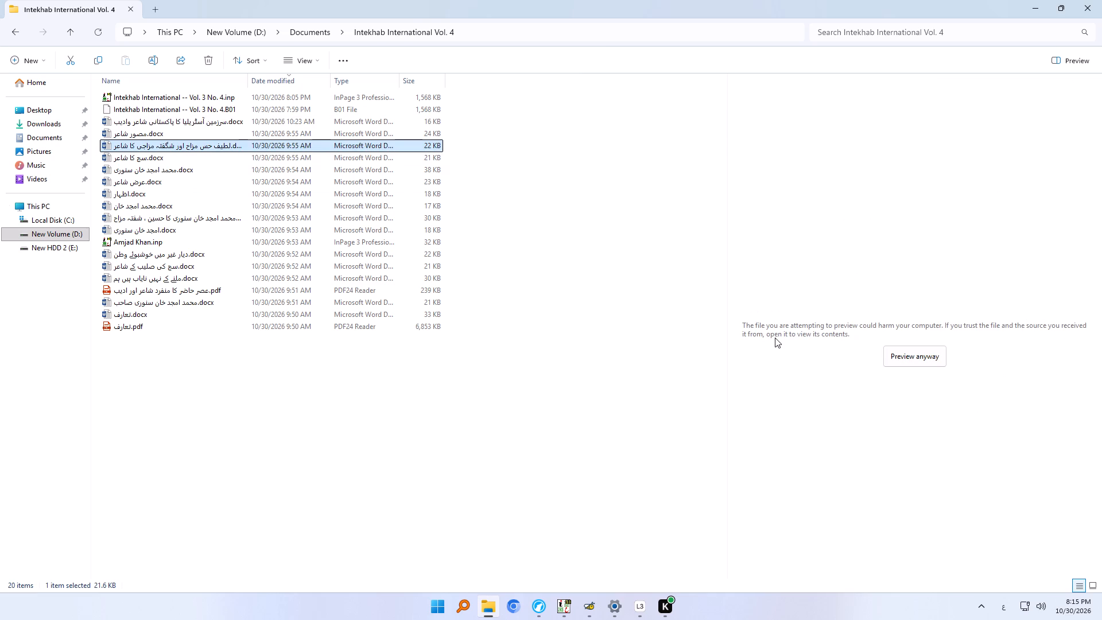
left_click(898, 353)
left_click_drag(1092, 153, 1094, 178)
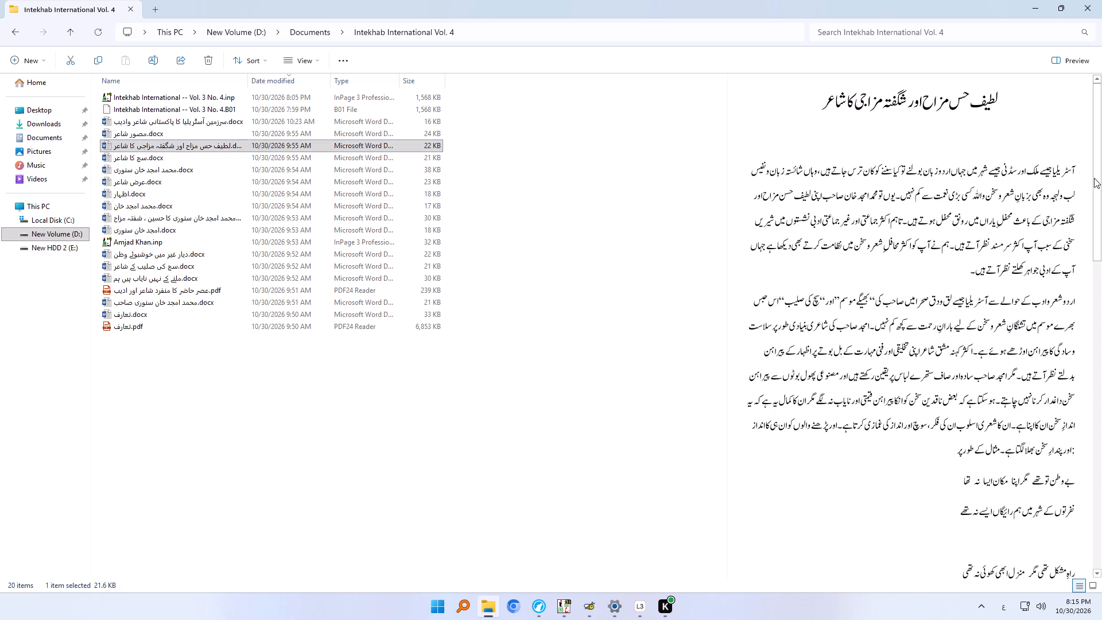
left_click_drag(1094, 178, 1094, 420)
left_click(1096, 356)
left_click_drag(1096, 356, 1100, 507)
left_click(172, 159)
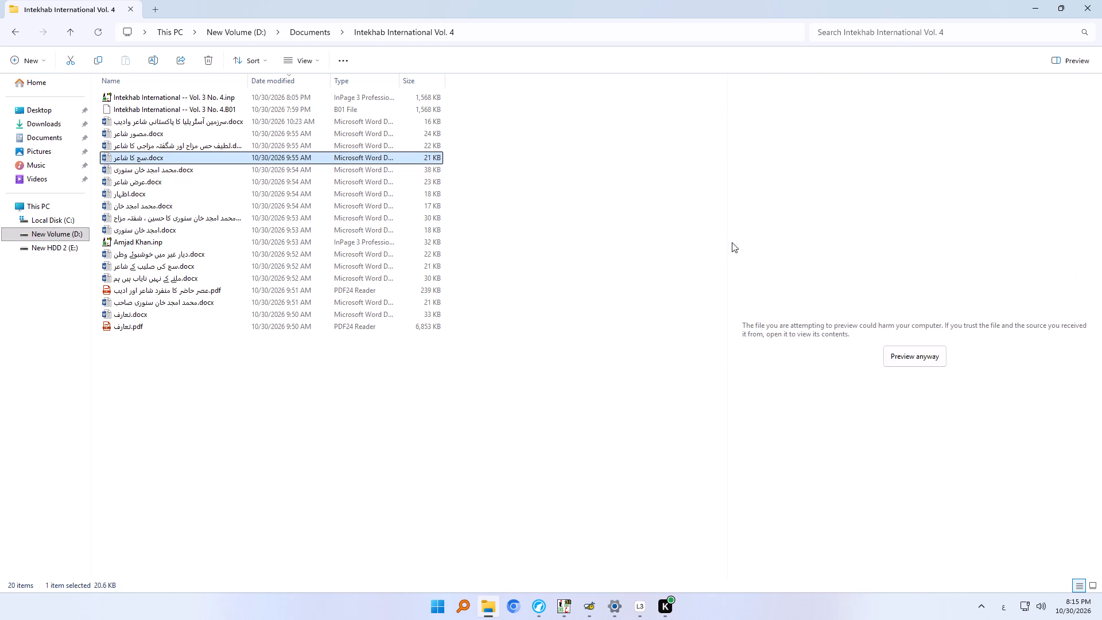
left_click(928, 352)
left_click_drag(1098, 136, 1101, 558)
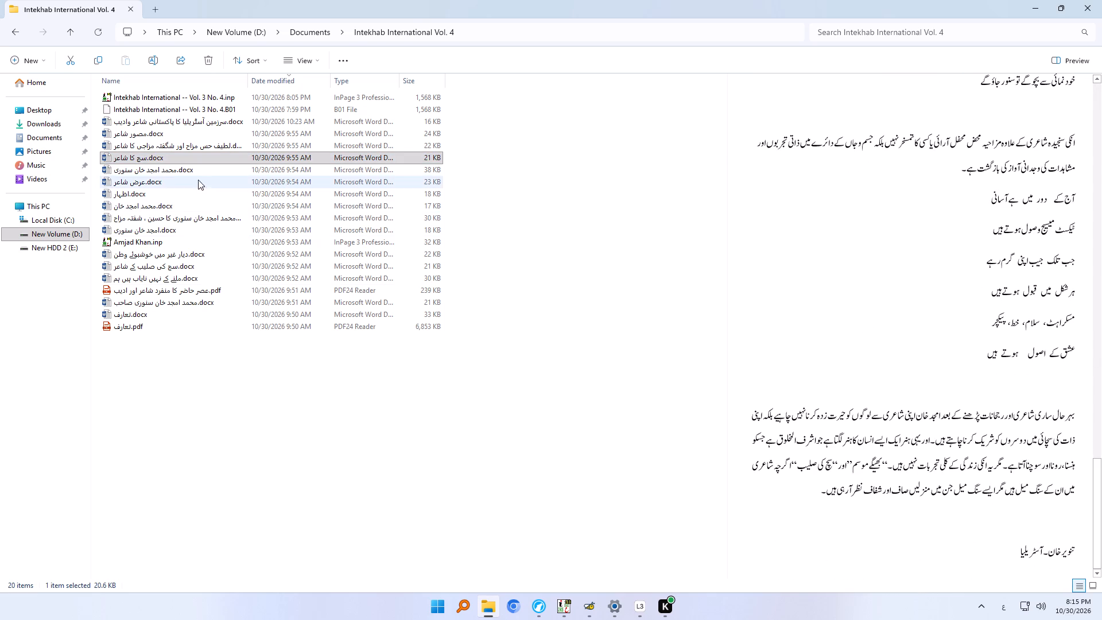
Preview the 38 KB document named after the featured poet, عرض شاعر.docx and اظہار.docx, reading through each.
left_click(177, 170)
left_click(934, 356)
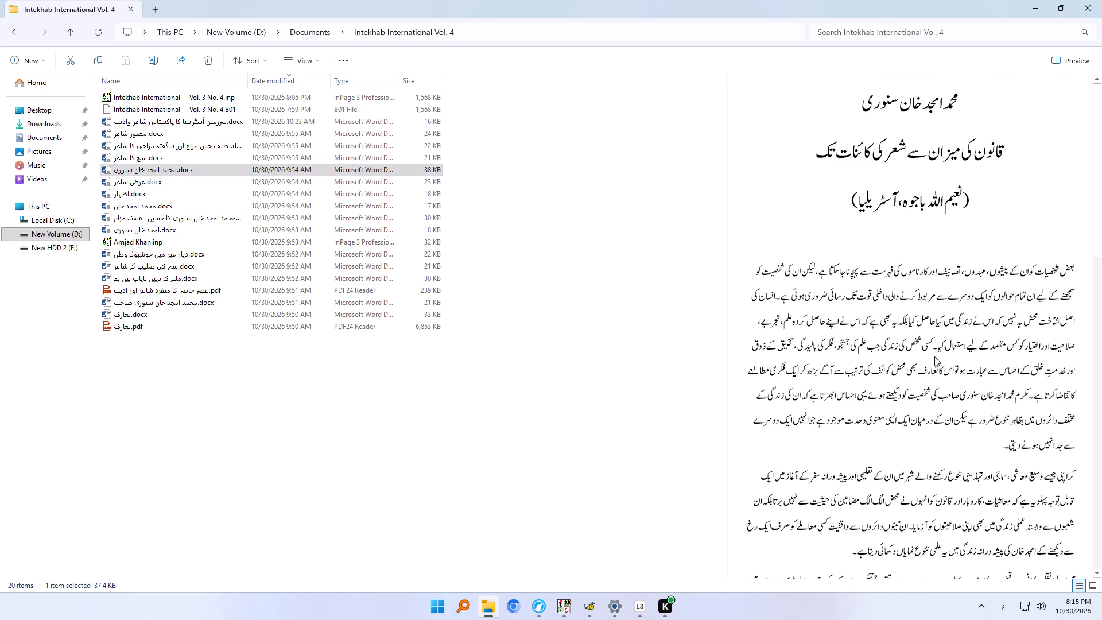
left_click_drag(1099, 111, 1100, 359)
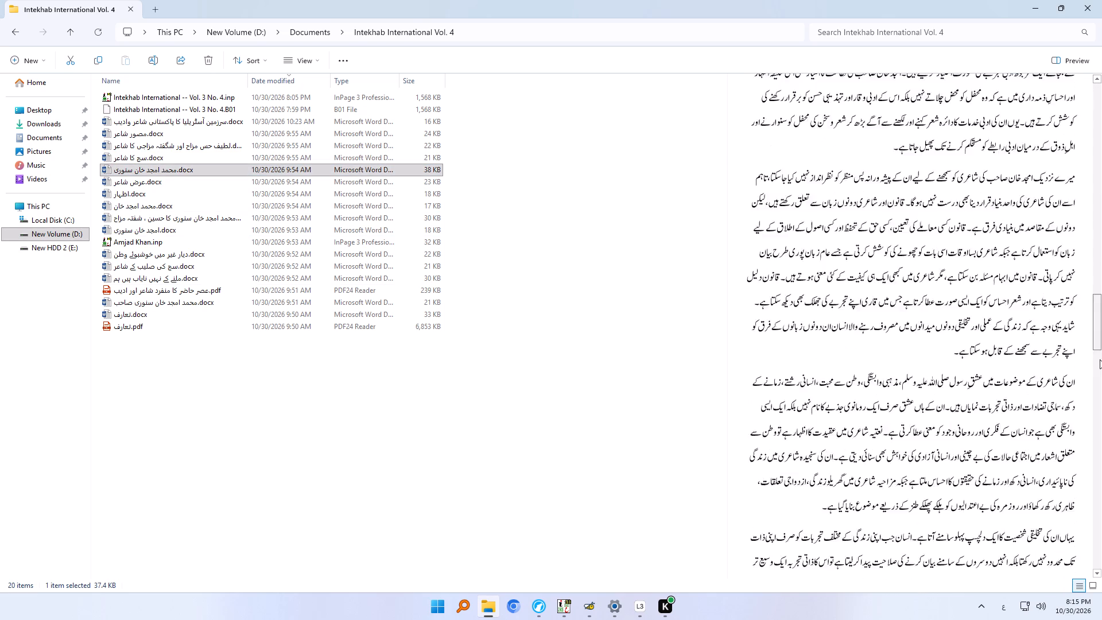
left_click_drag(1100, 359, 1101, 588)
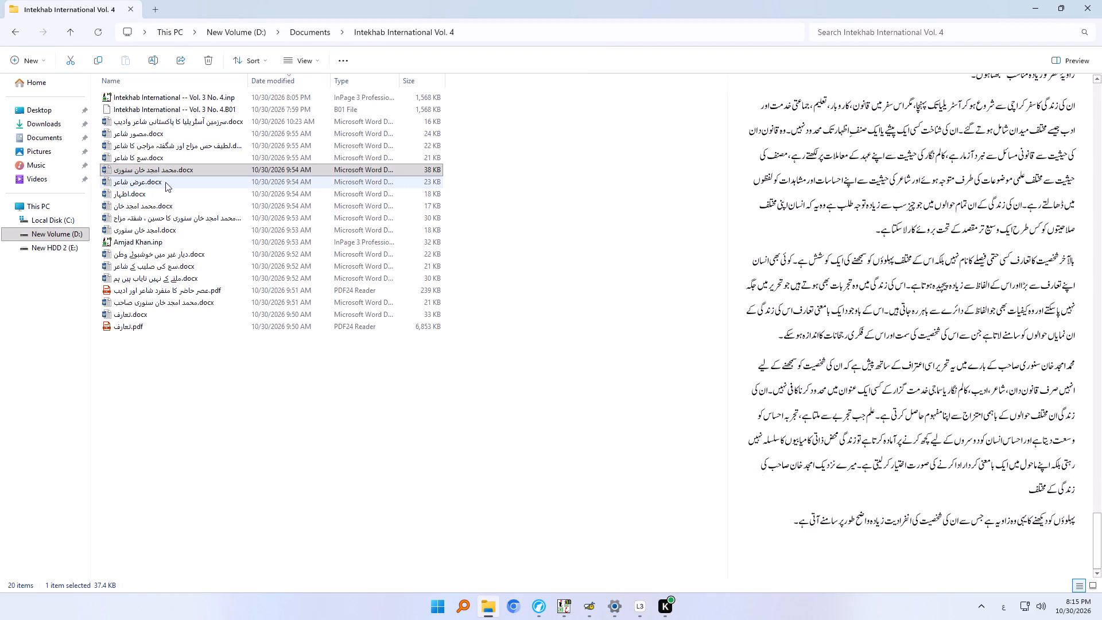
left_click(157, 179)
left_click(906, 356)
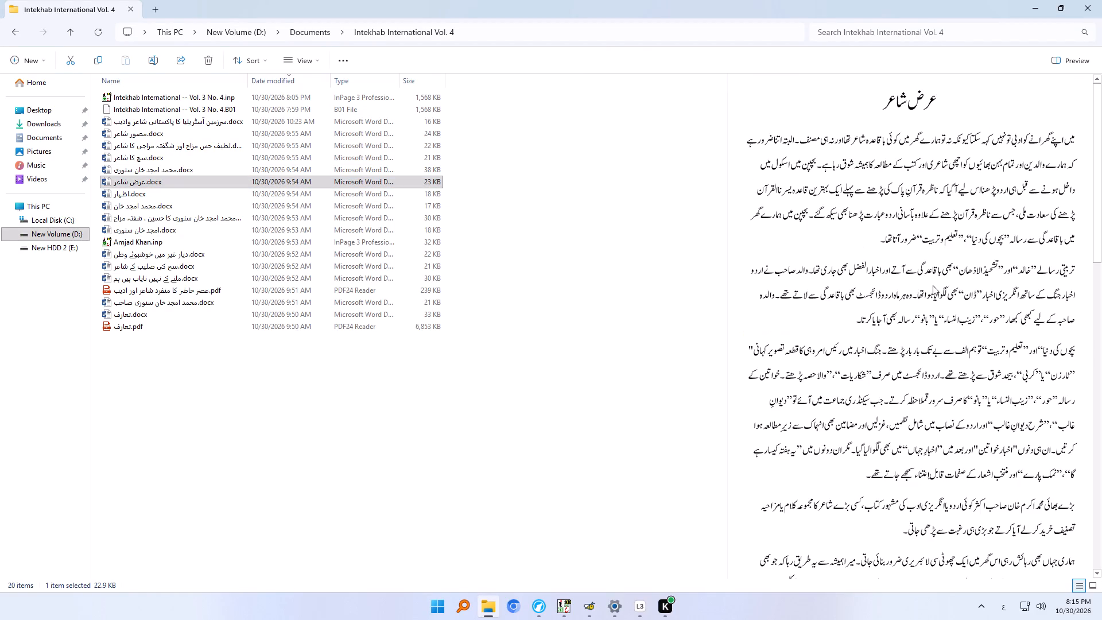
left_click_drag(1101, 147, 1101, 555)
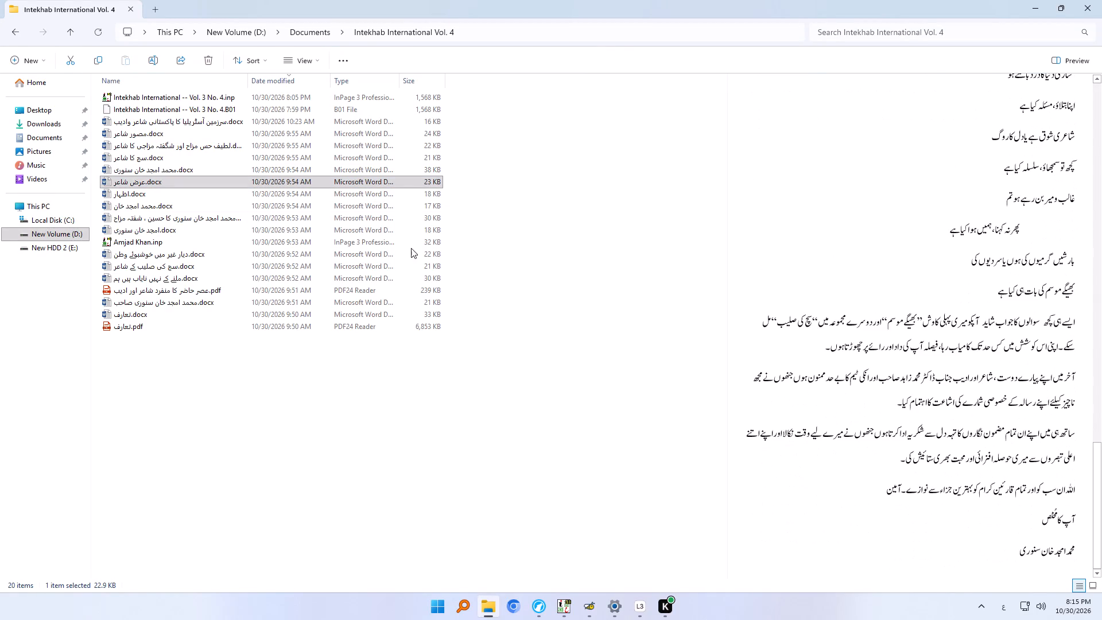
left_click(139, 193)
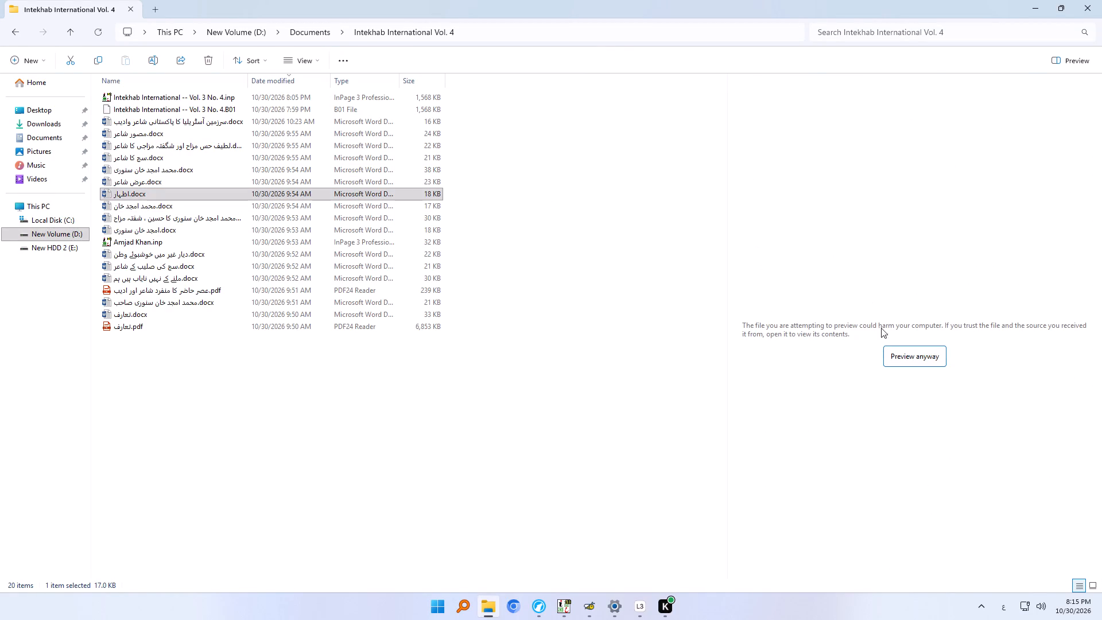
left_click(911, 352)
left_click_drag(1101, 158, 1101, 463)
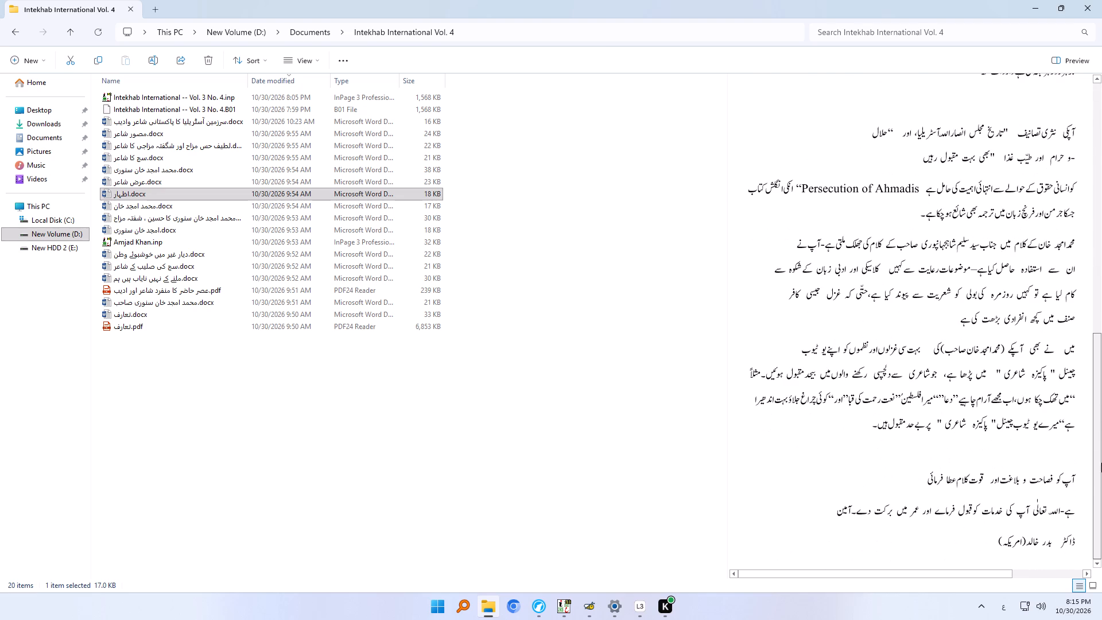
left_click_drag(1101, 463, 1096, 132)
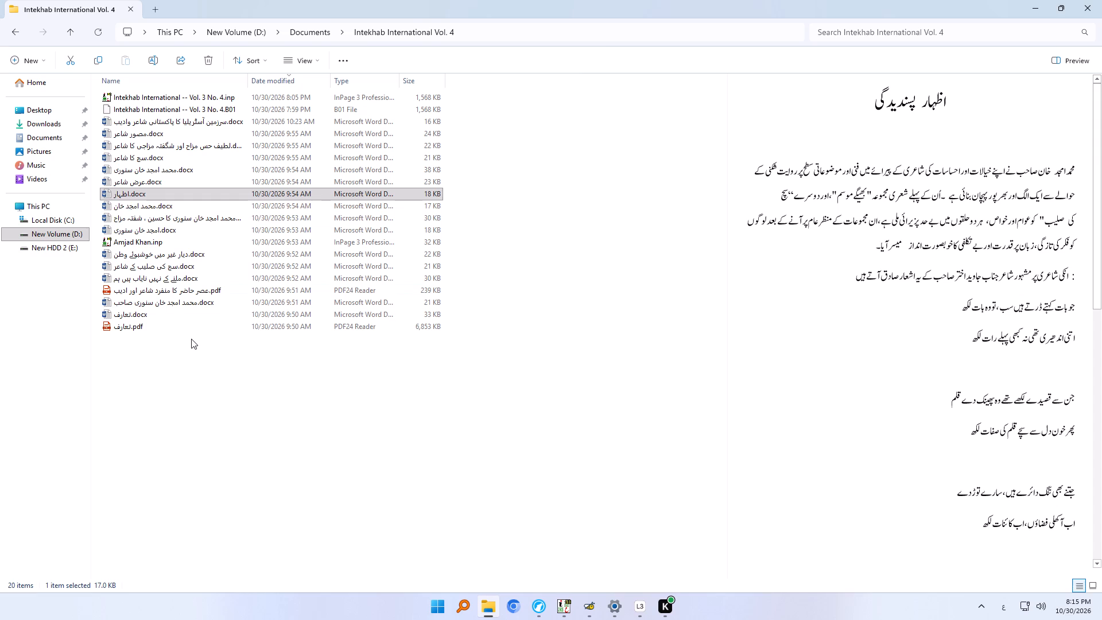
Preview the introduction document تعارف.docx, open it in Word and enable editing.
left_click(131, 315)
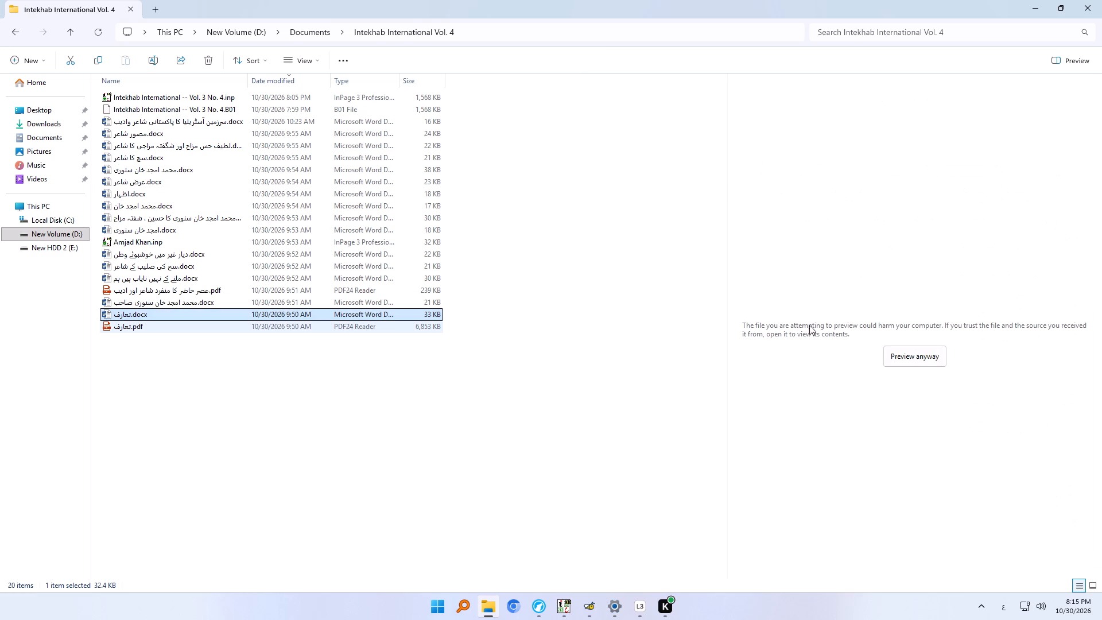
left_click(902, 364)
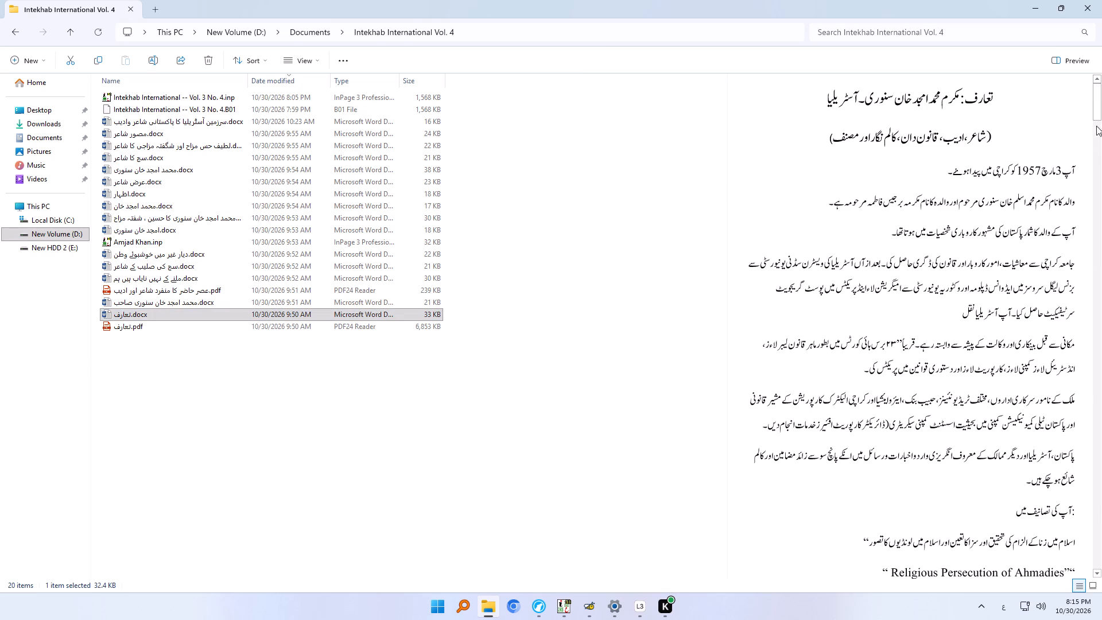
left_click(1097, 95)
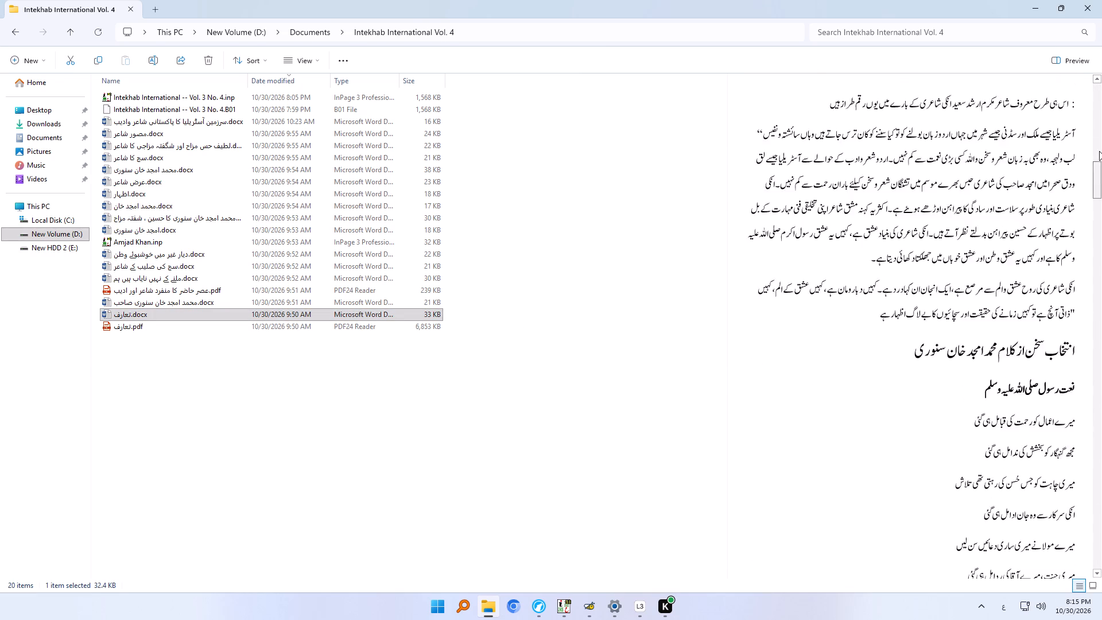
double_click(189, 317)
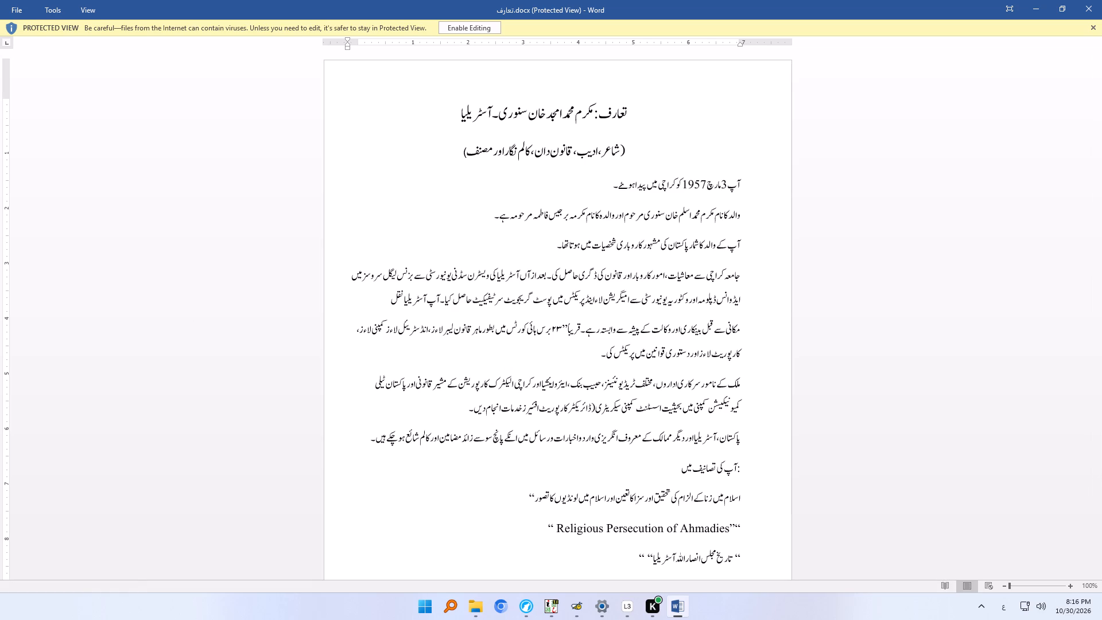
left_click(455, 22)
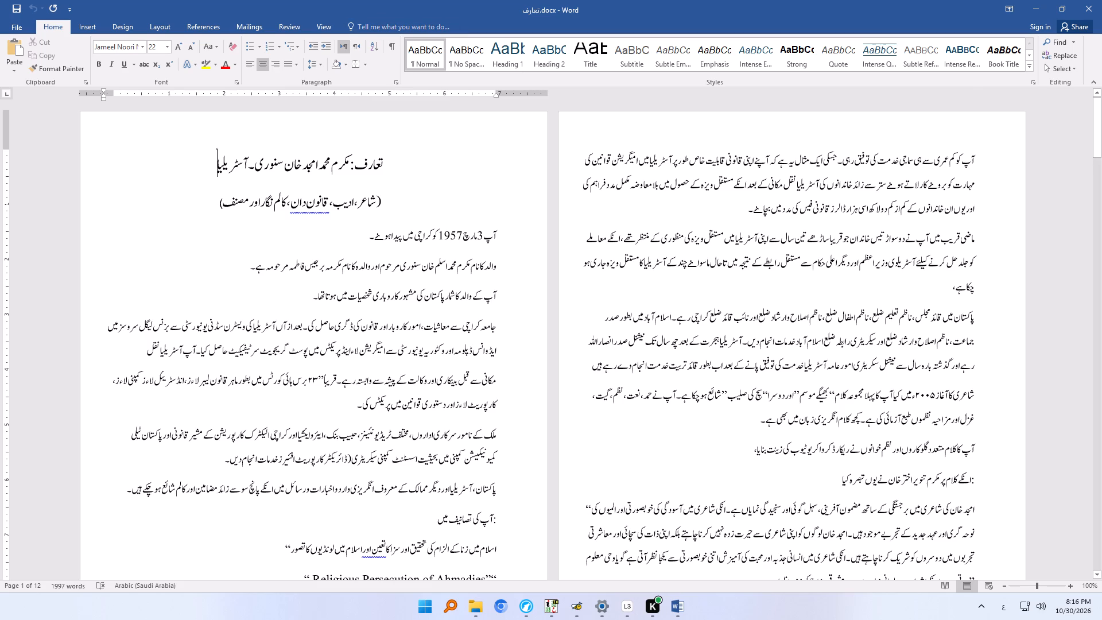
Select the whole تعارف document, try right-to-left direction and restore left-to-right, check through to the last page, and copy all the text.
key("ctrl+a")
left_click(355, 44)
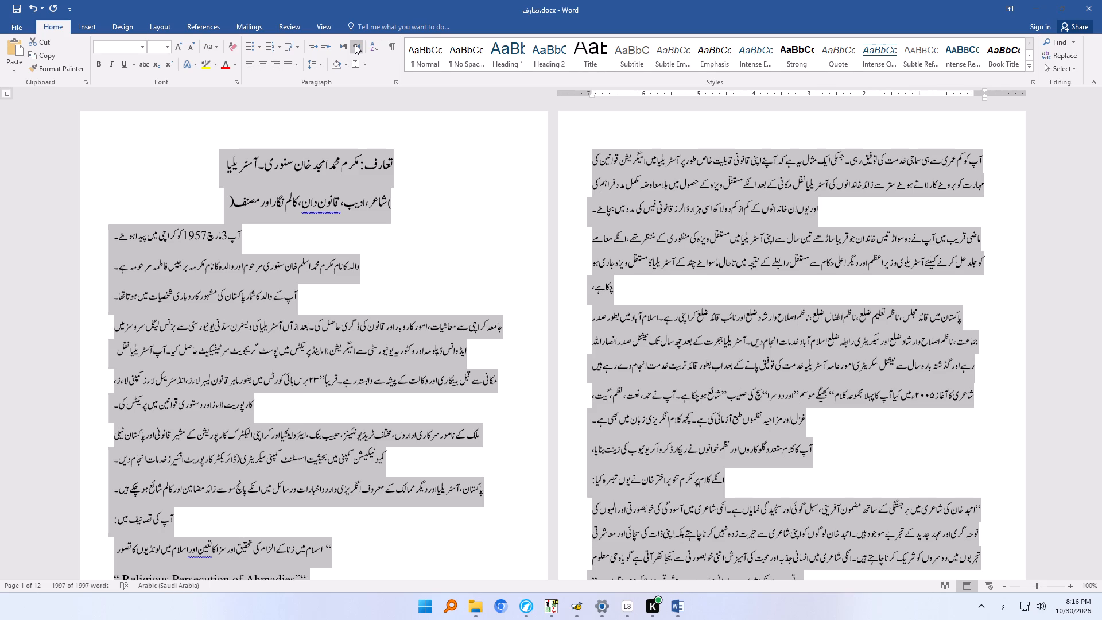
left_click(343, 45)
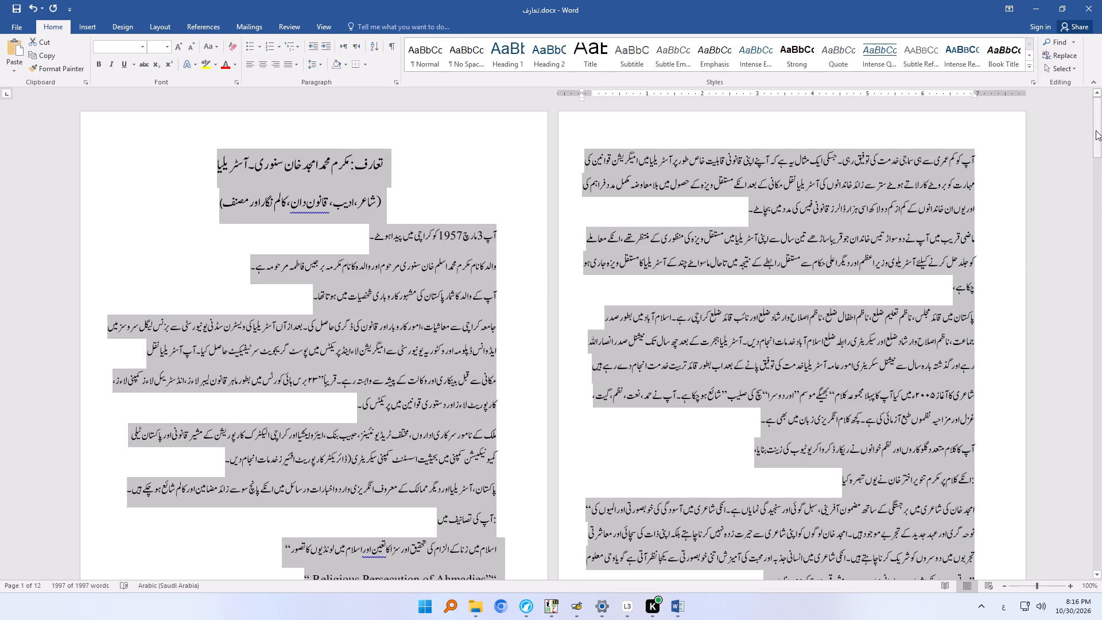
left_click_drag(1096, 130, 1101, 372)
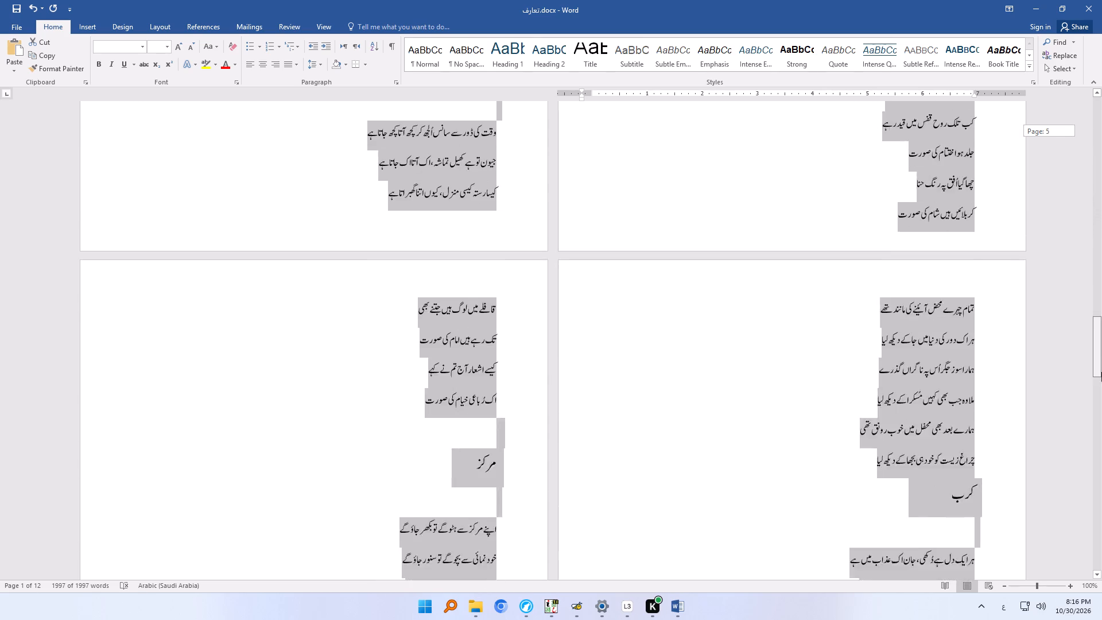
left_click_drag(1101, 372, 1101, 567)
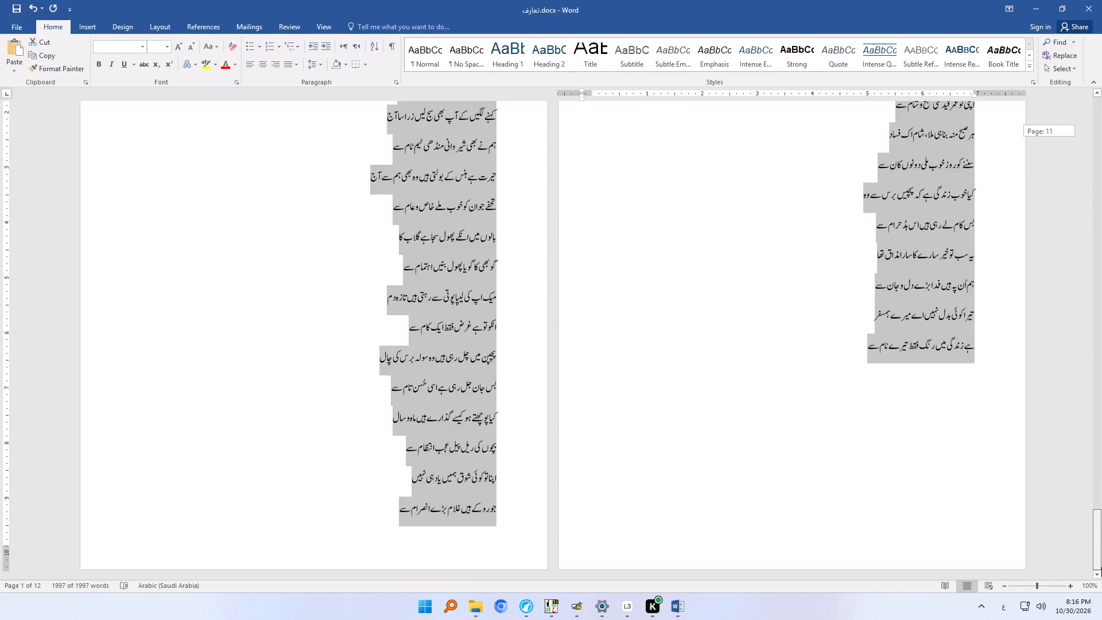
left_click_drag(1101, 567, 1099, 110)
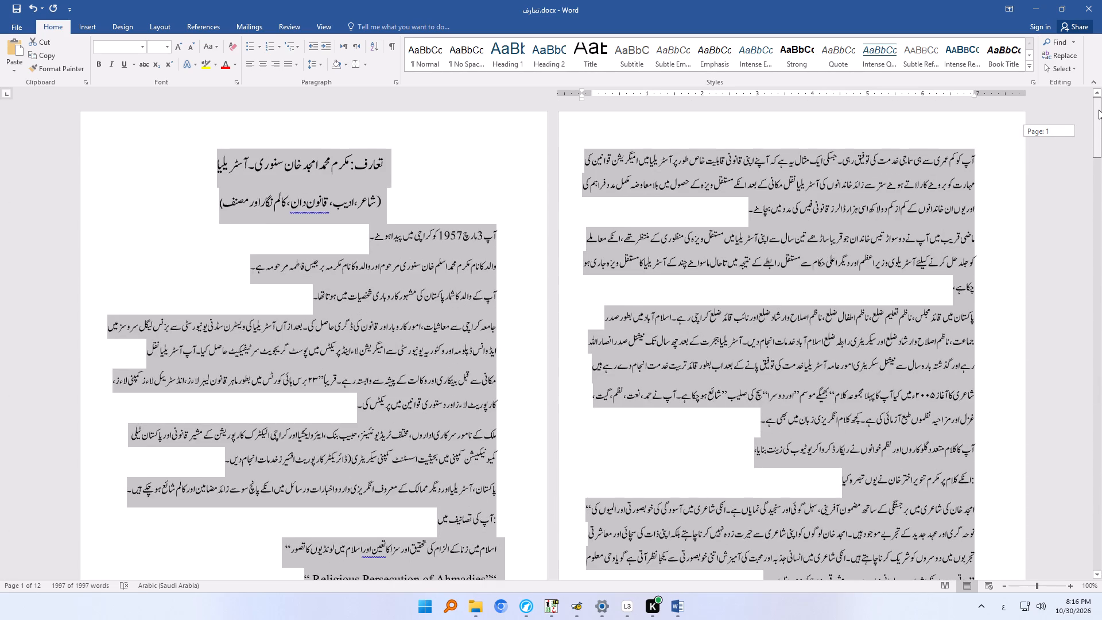
left_click_drag(1099, 110, 1099, 108)
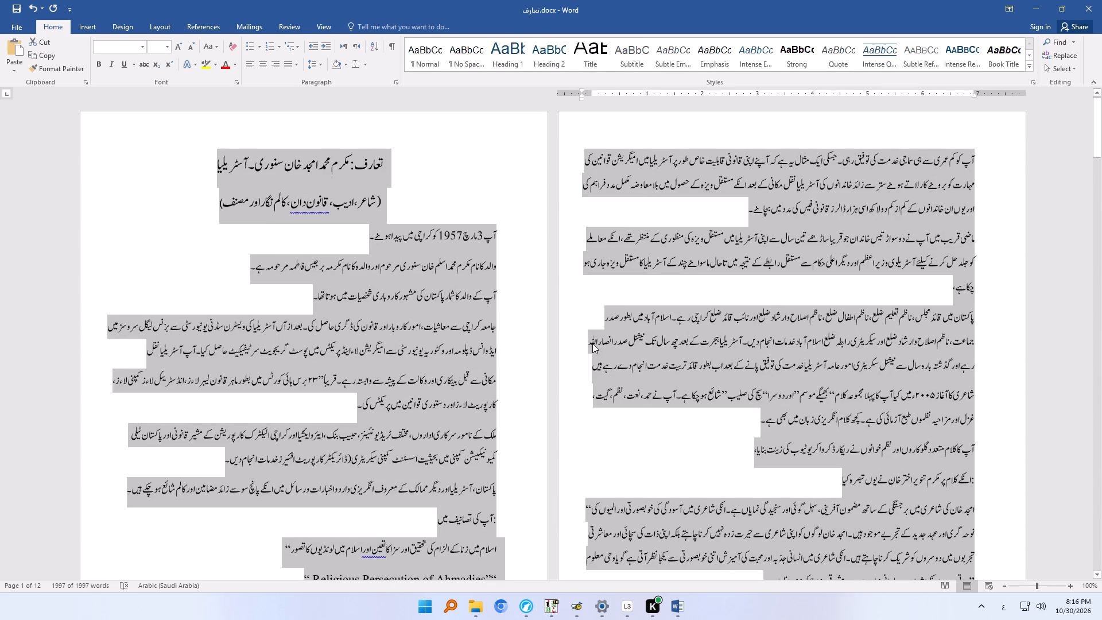
key("ctrl+c")
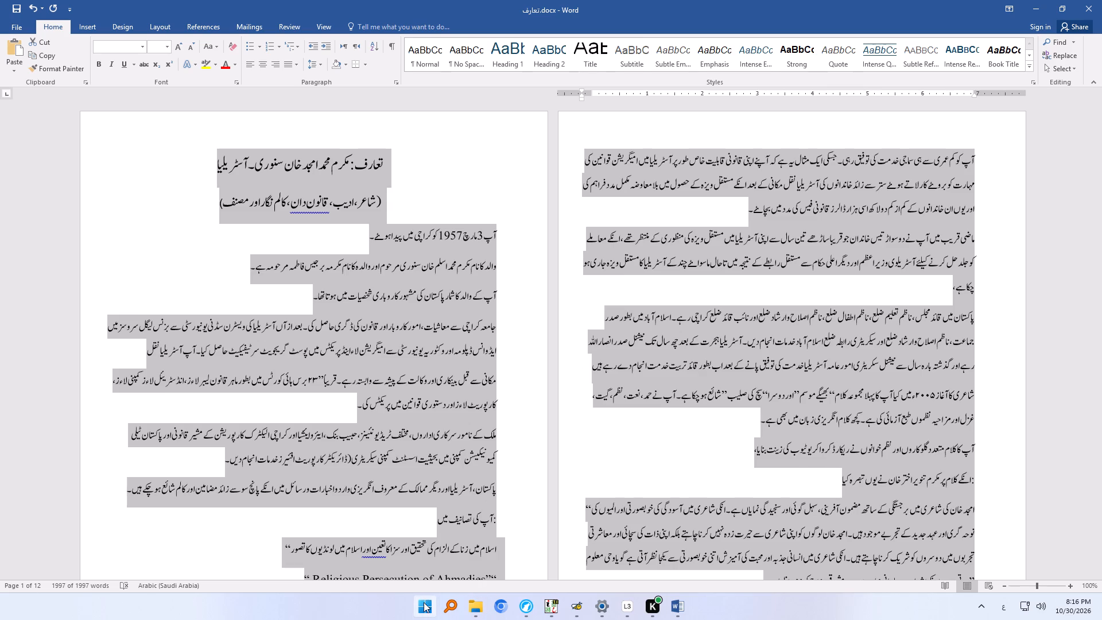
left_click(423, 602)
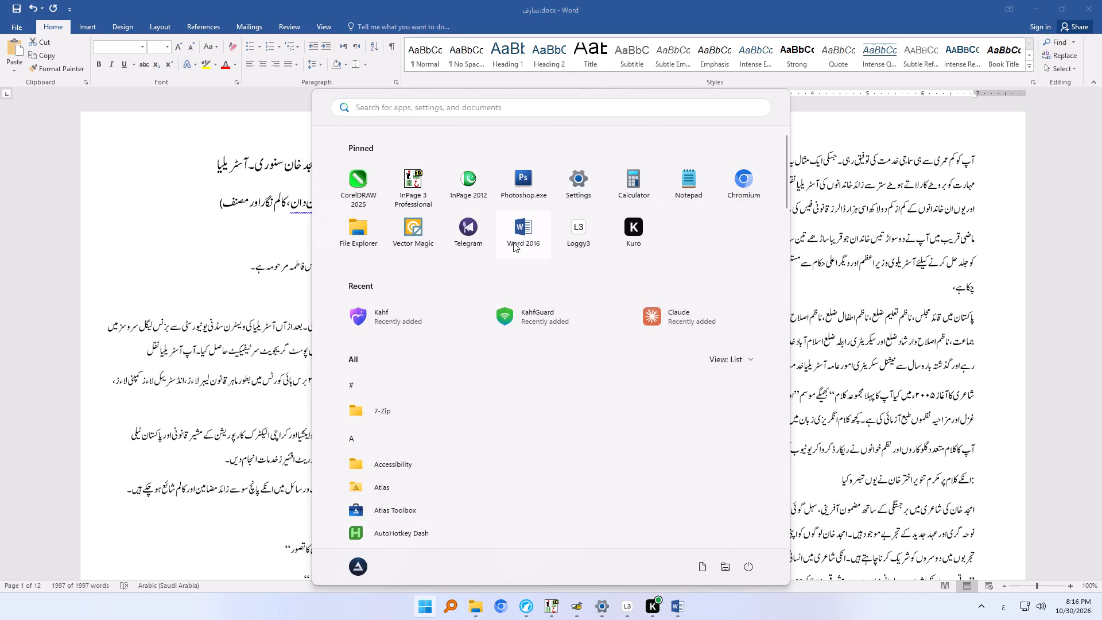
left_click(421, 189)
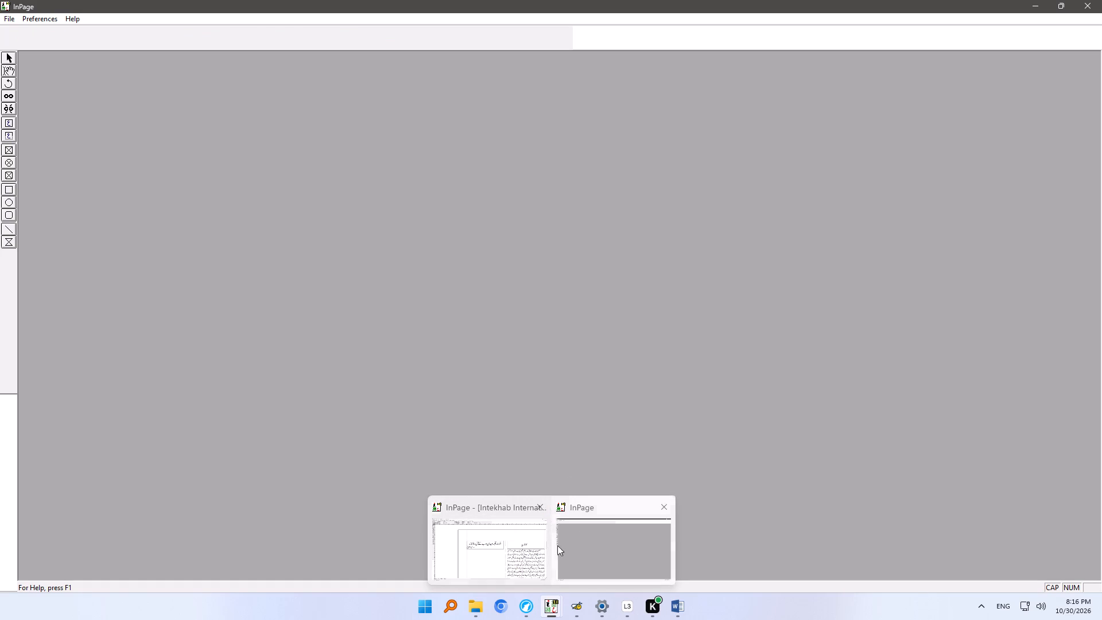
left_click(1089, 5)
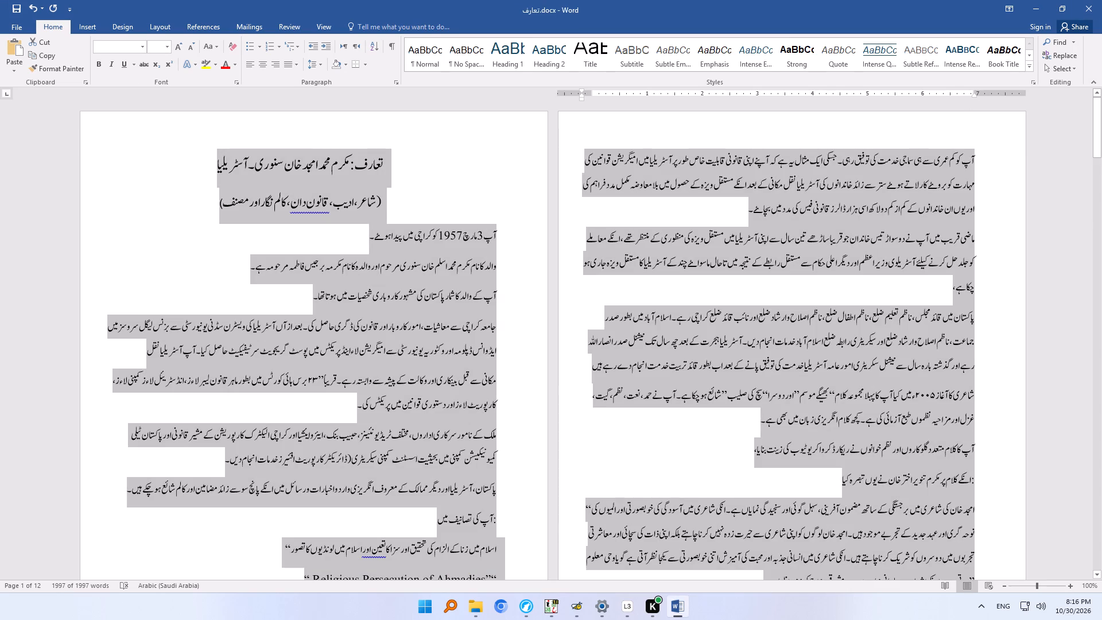
Switch to InPage, create a one-page A4 portrait document with right-to-left direction, and paste the copied introduction text into it.
left_click(554, 602)
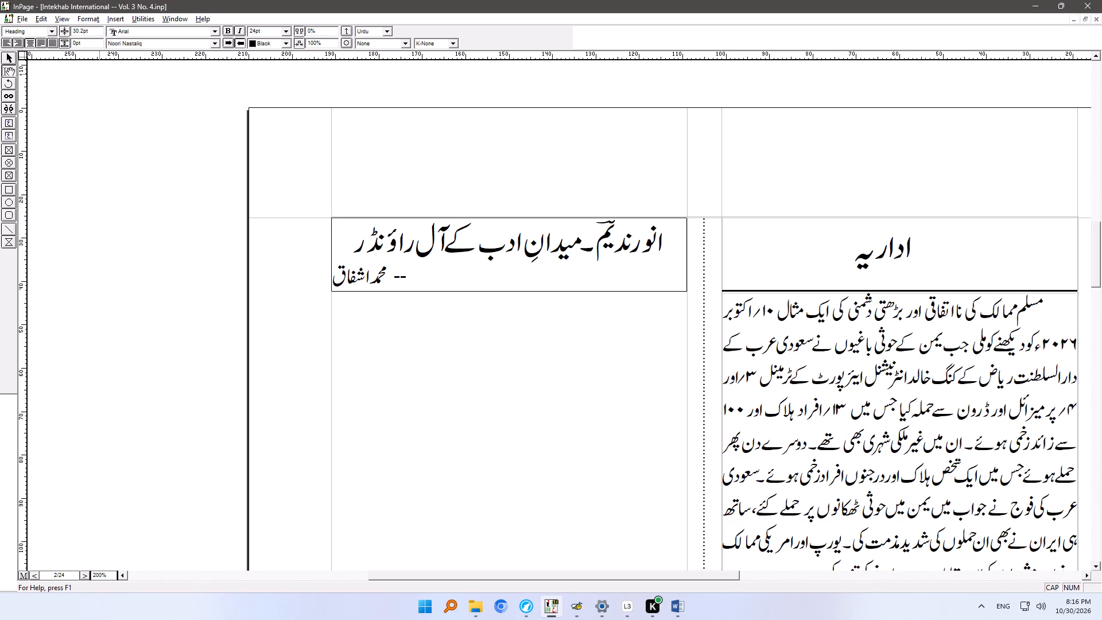
left_click(30, 19)
left_click(34, 33)
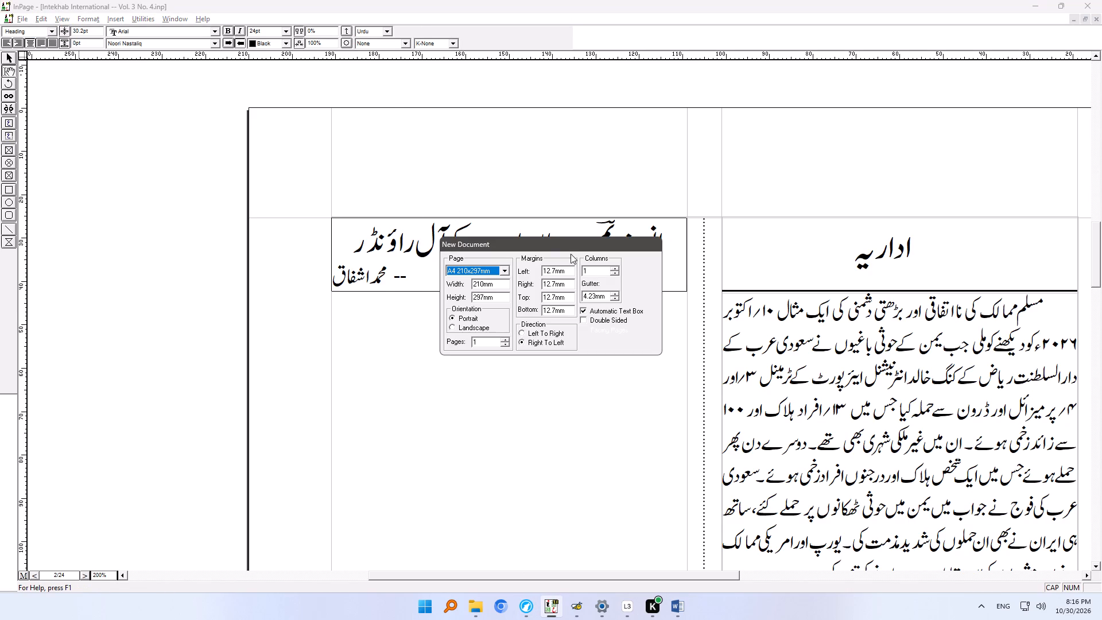
left_click(640, 261)
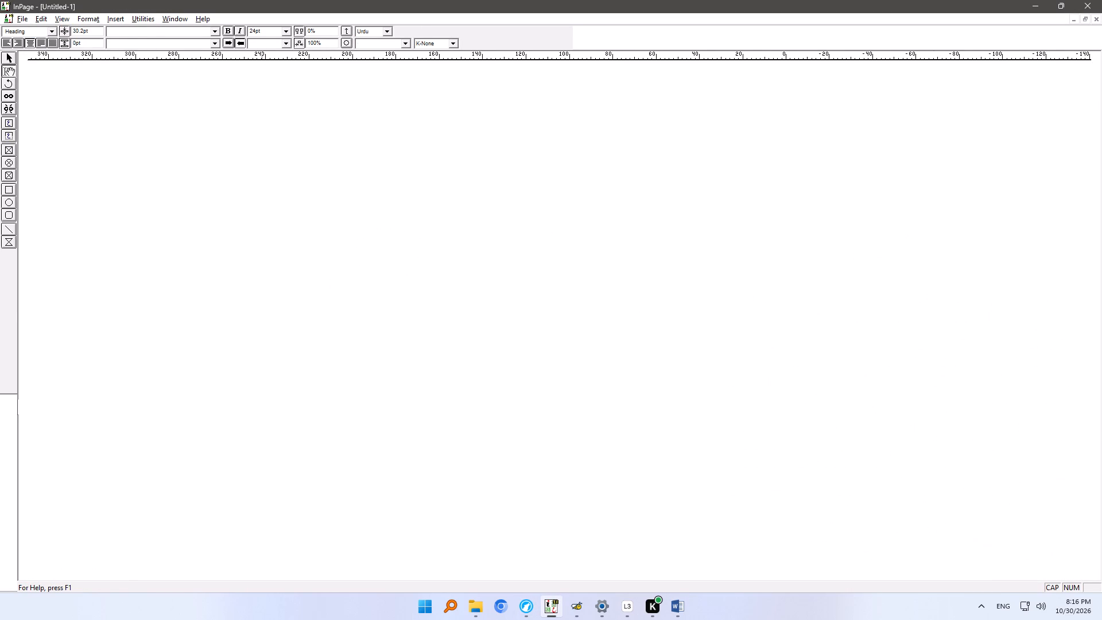
key("ctrl+v")
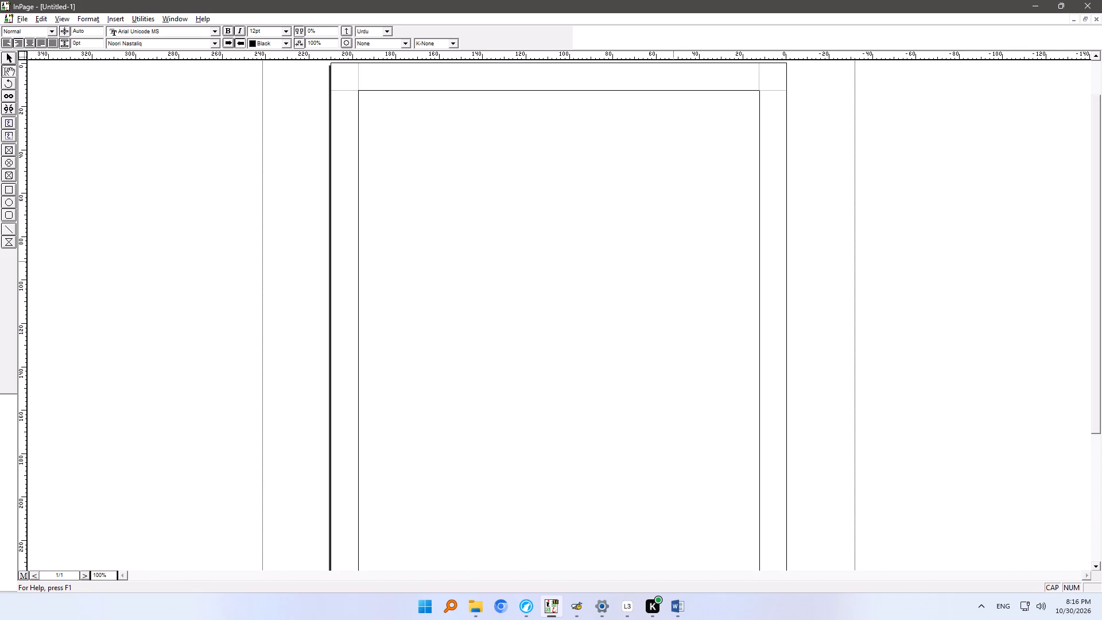
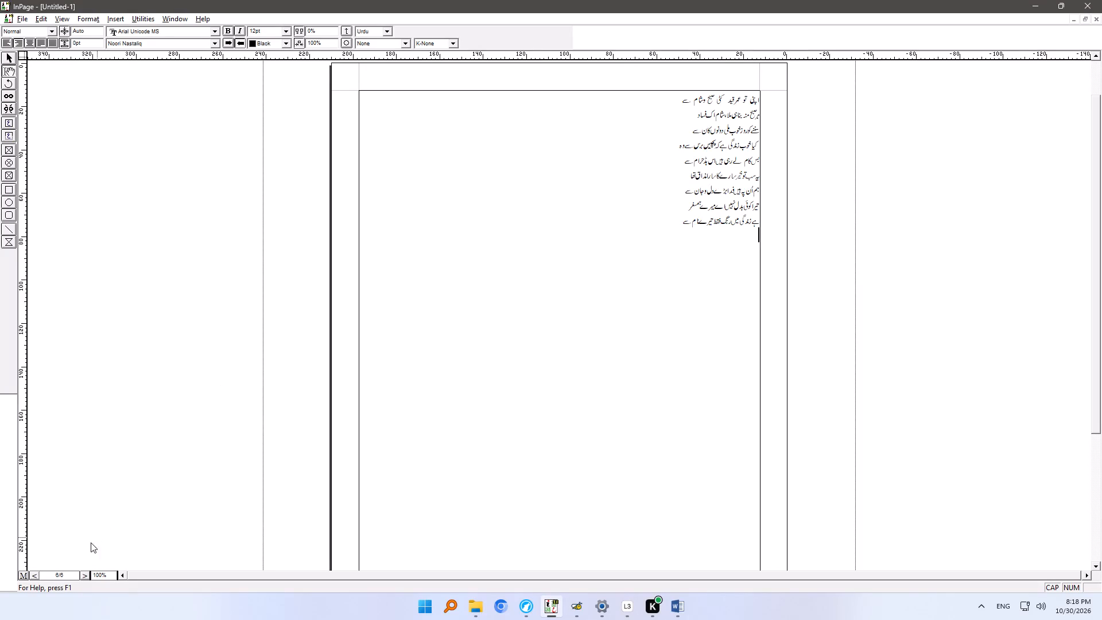
Return to the first page of the pasted introduction and set all of its text to 14 pt.
left_click(83, 576)
left_click(83, 576)
left_click(83, 576)
left_click(83, 576)
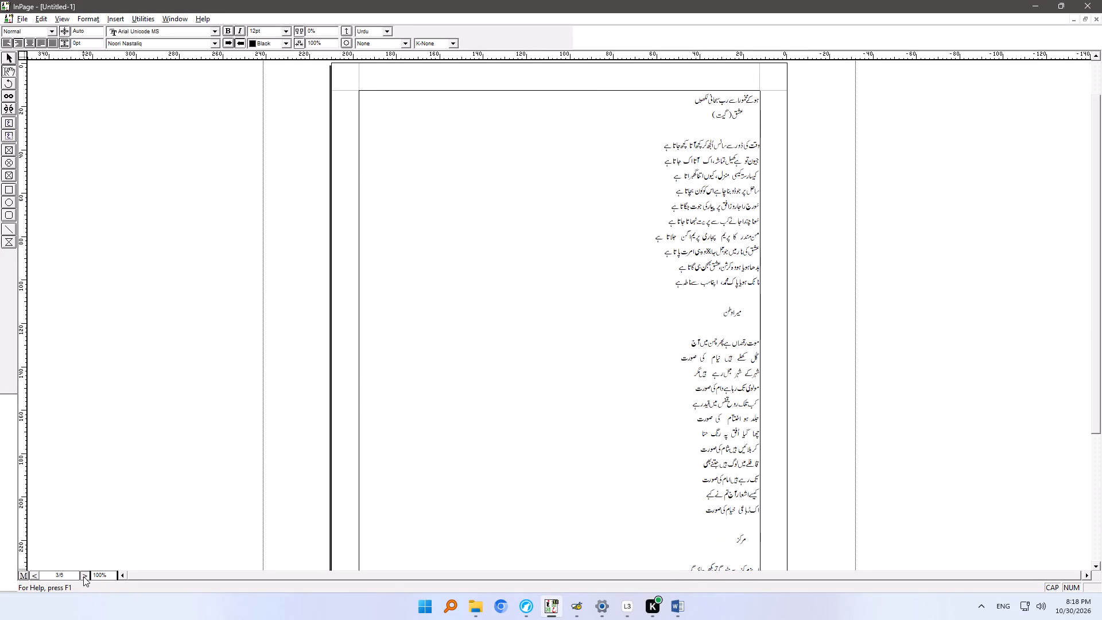
left_click(83, 576)
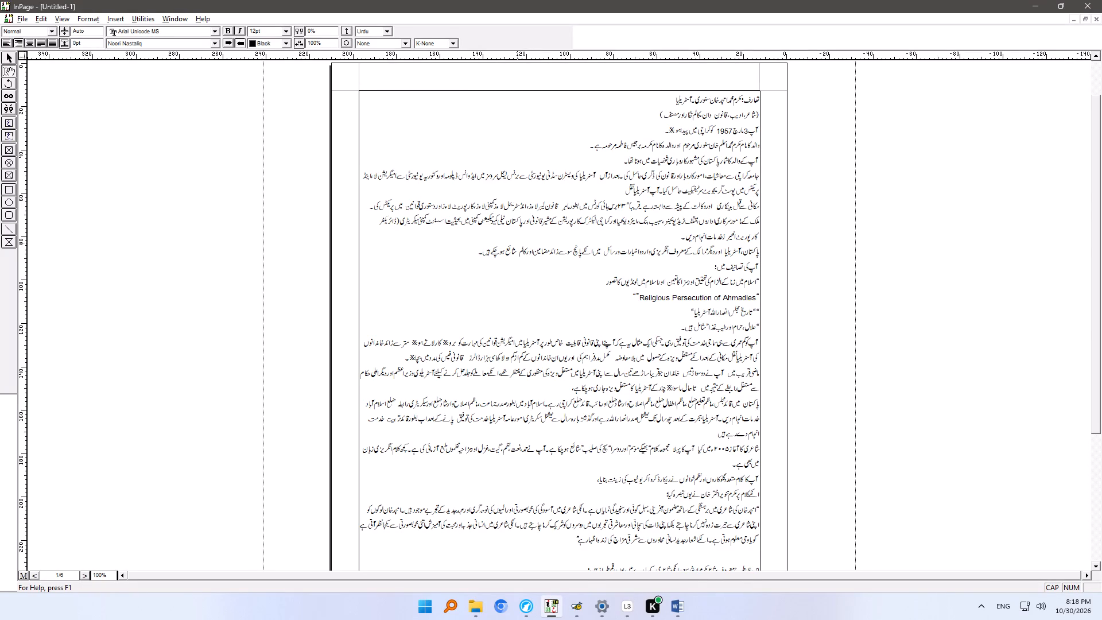
left_click(735, 101)
key("ctrl+a")
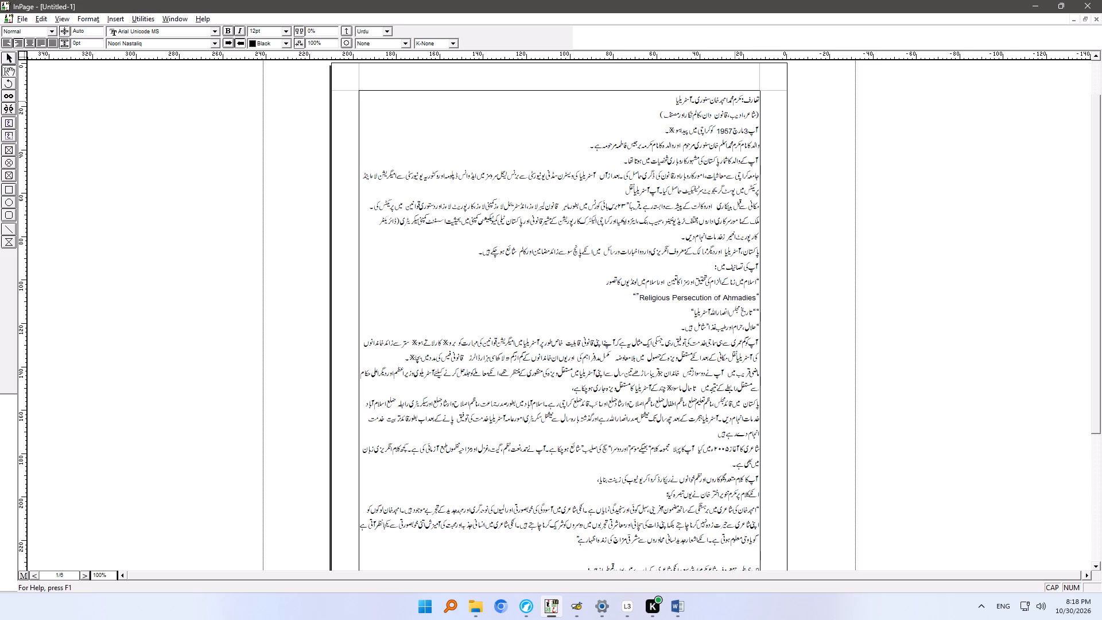
key("ctrl+F10")
key("ctrl+F10")
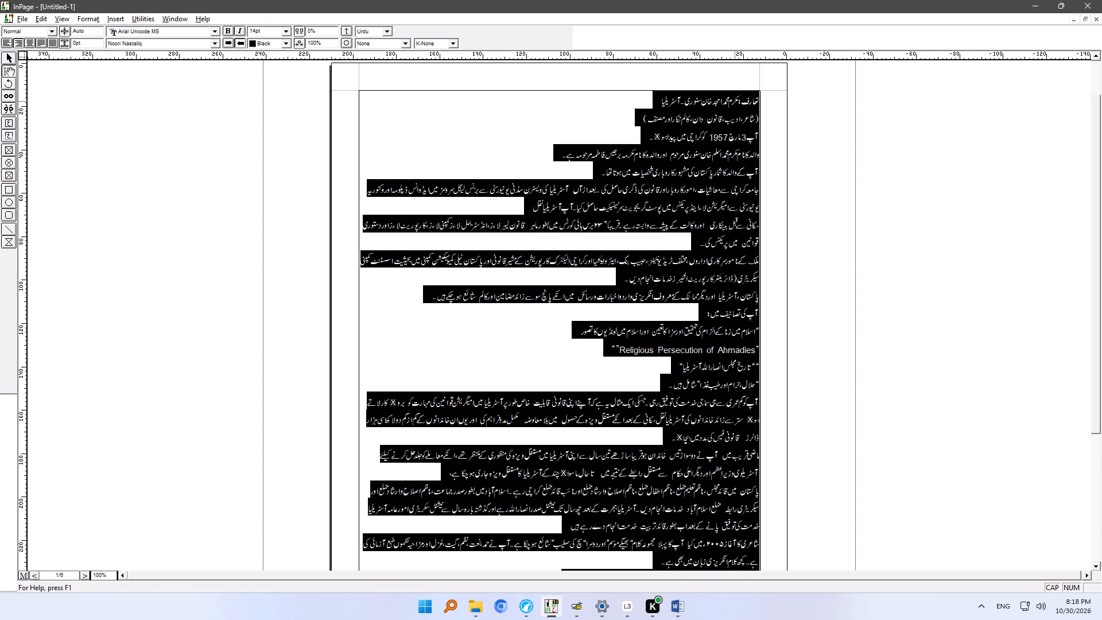
In the heading line, replace the dash before آسٹریلیا with an Urdu comma and cut the opening label تعارف:.
key("F8")
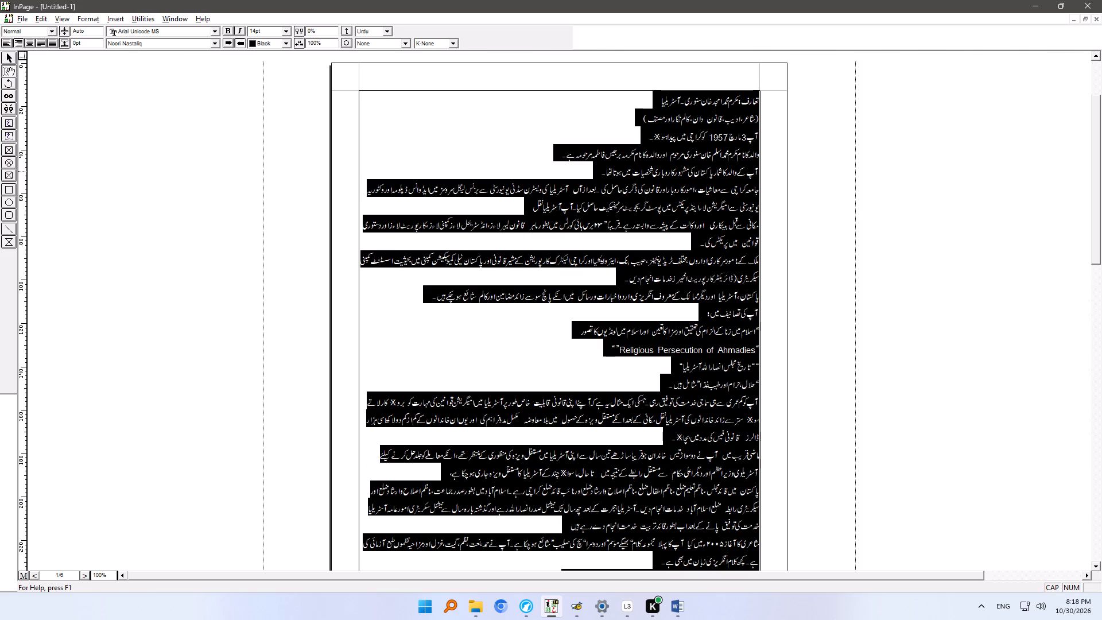
left_click(898, 144)
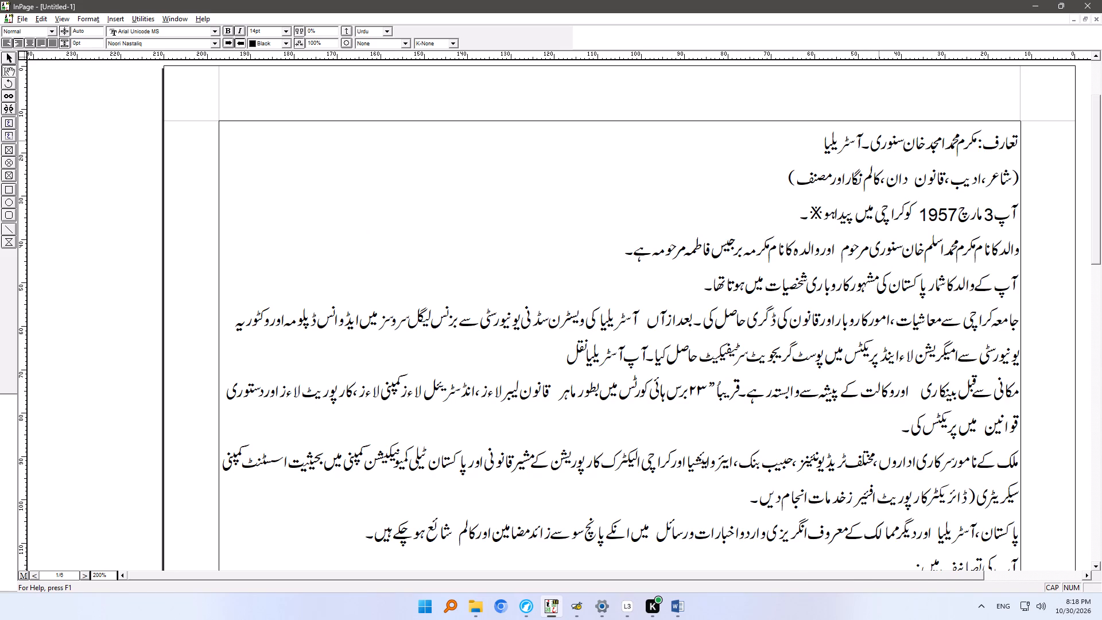
left_click_drag(864, 144, 869, 144)
key("comma")
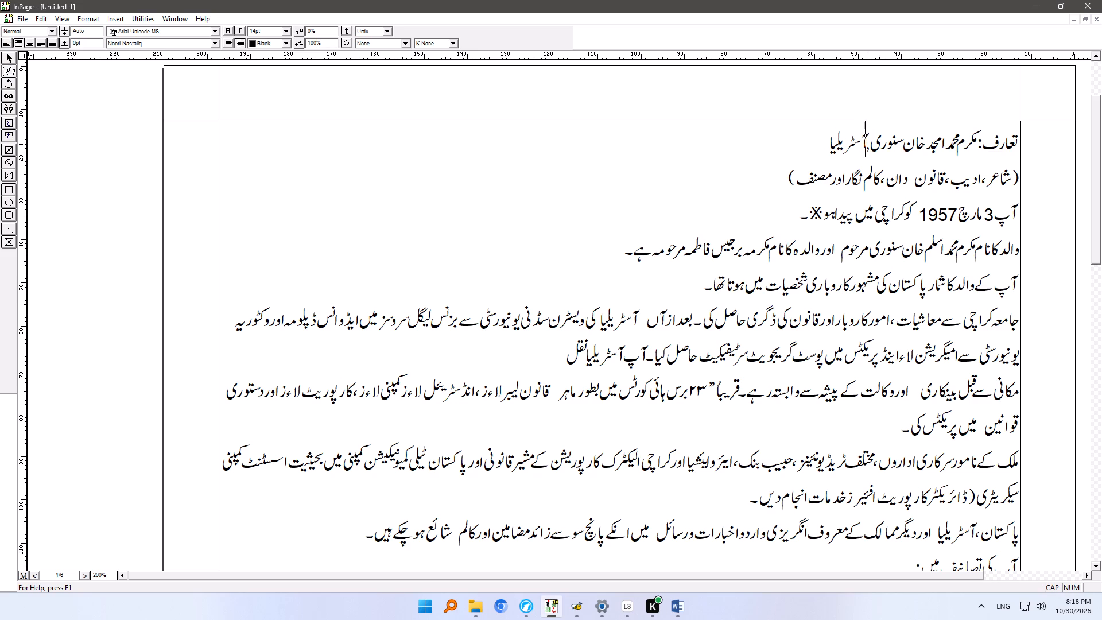
key("BackSpace")
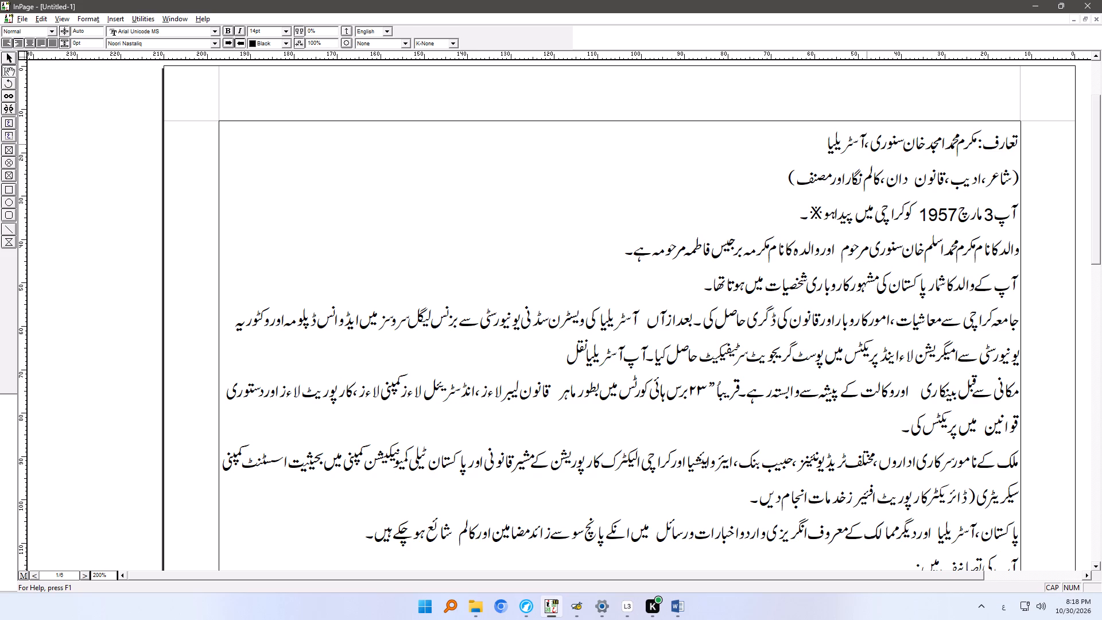
left_click_drag(977, 145, 1012, 142)
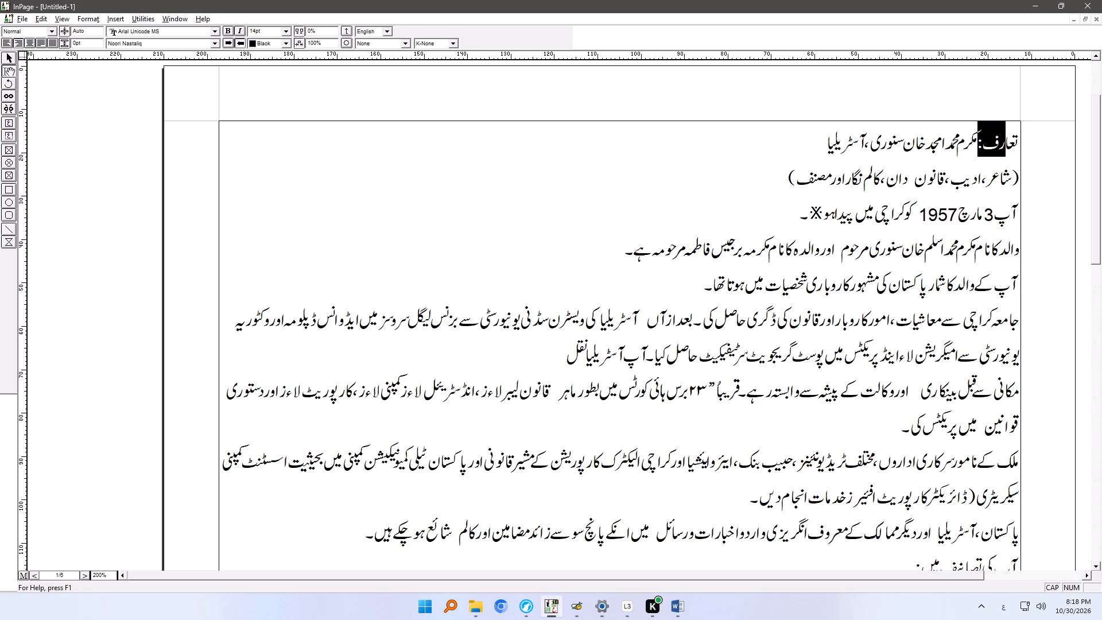
left_click_drag(1012, 142, 1022, 142)
key("ctrl+x")
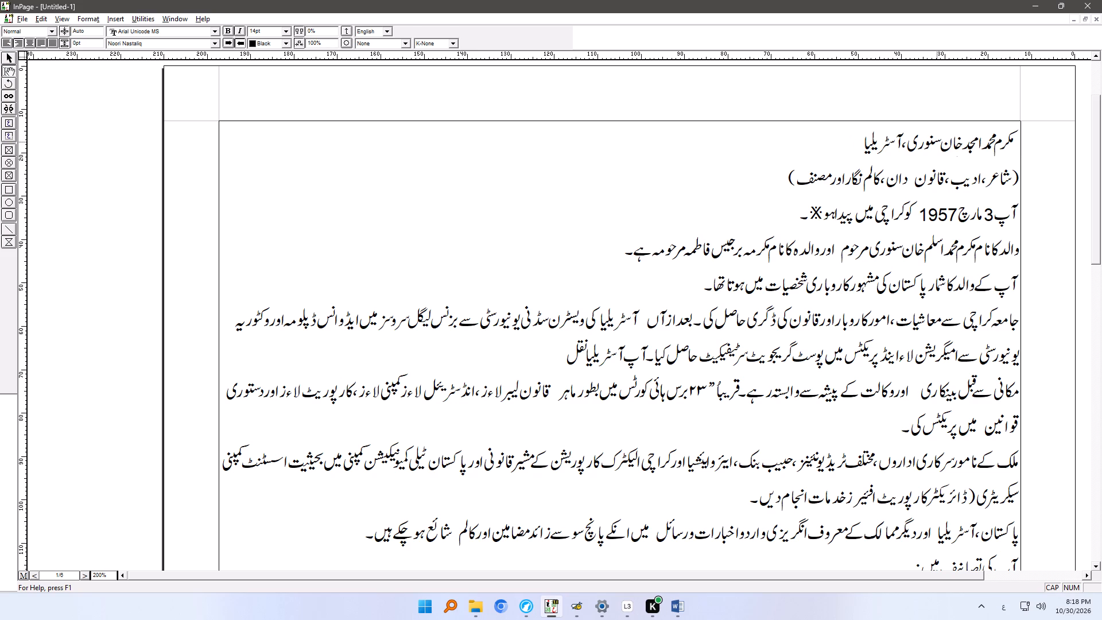
Replace the country name آسٹریلیا and its comma after the poet's name in the heading with «، ایک تعارف».
left_click(903, 144)
left_click_drag(866, 139, 881, 139)
left_click_drag(881, 139, 911, 135)
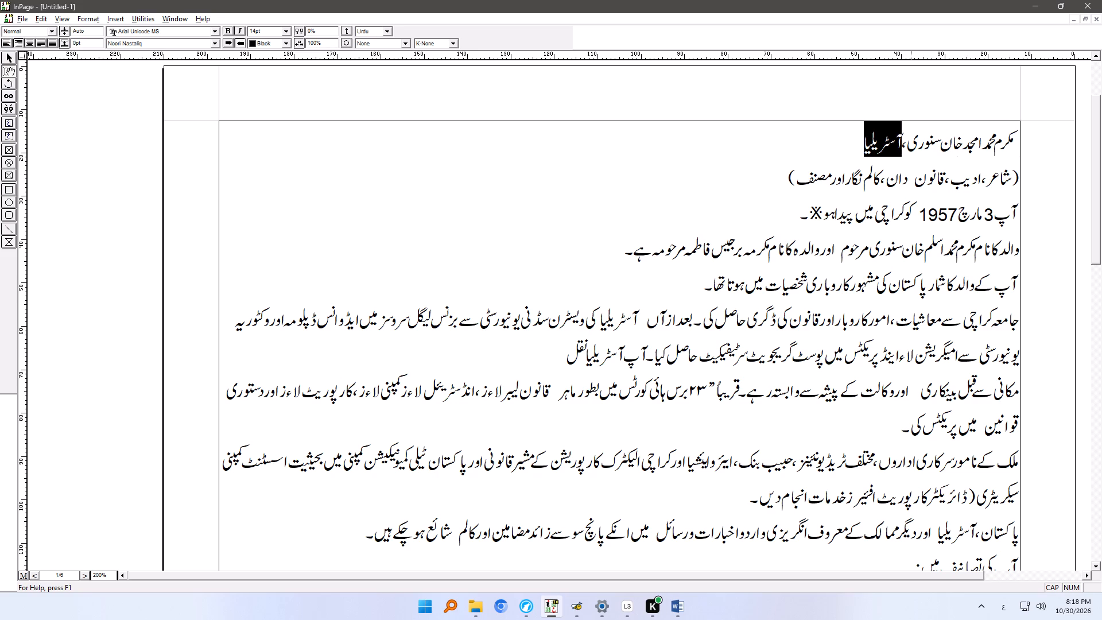
key("BackSpace")
key("BackSpace")
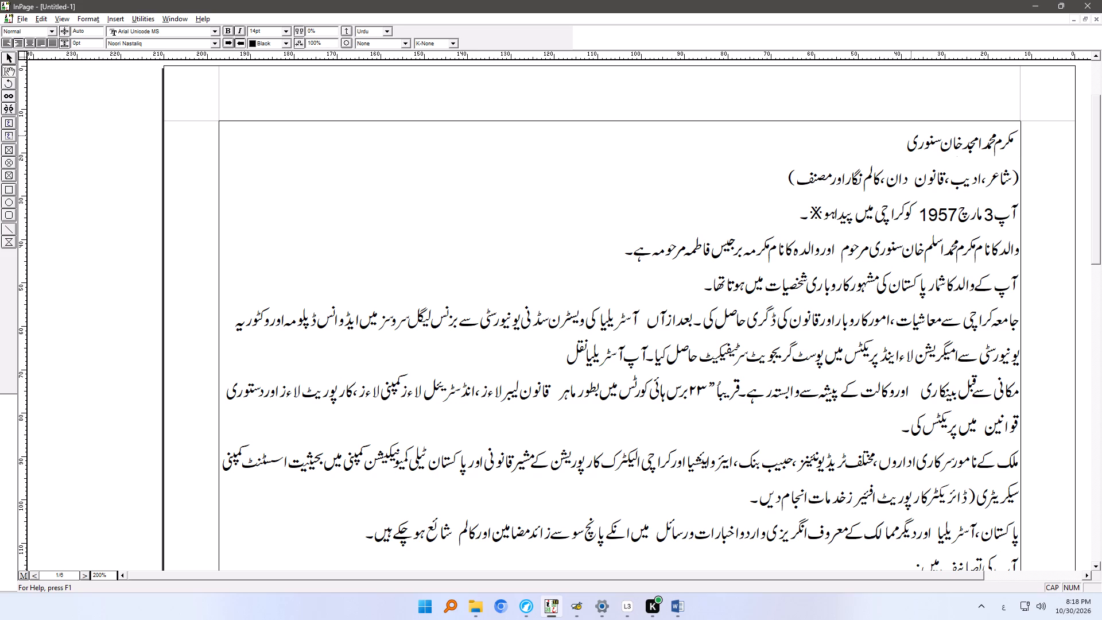
type("،")
key("space")
type("ایک")
key("space")
type("تعارف")
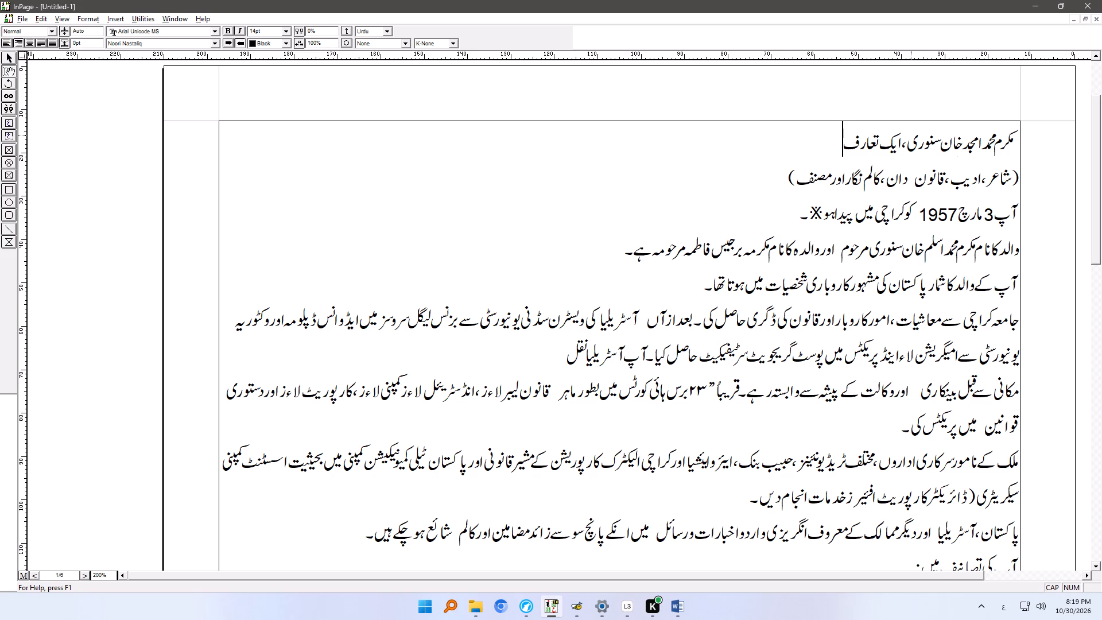
Replace the garbled character in the birth sentence with ئے and join the paragraph about the parents onto it.
left_click_drag(812, 208, 828, 208)
type("ئے")
key("Delete")
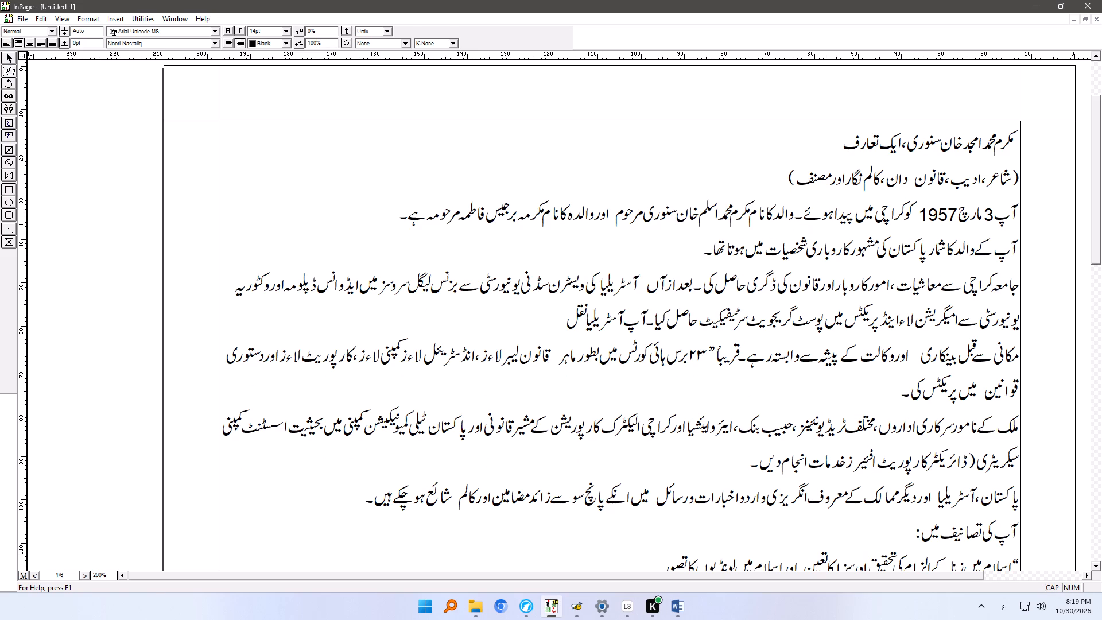
Remove the extra space between مرحوم and اور in the sentence about the parents.
left_click(610, 216)
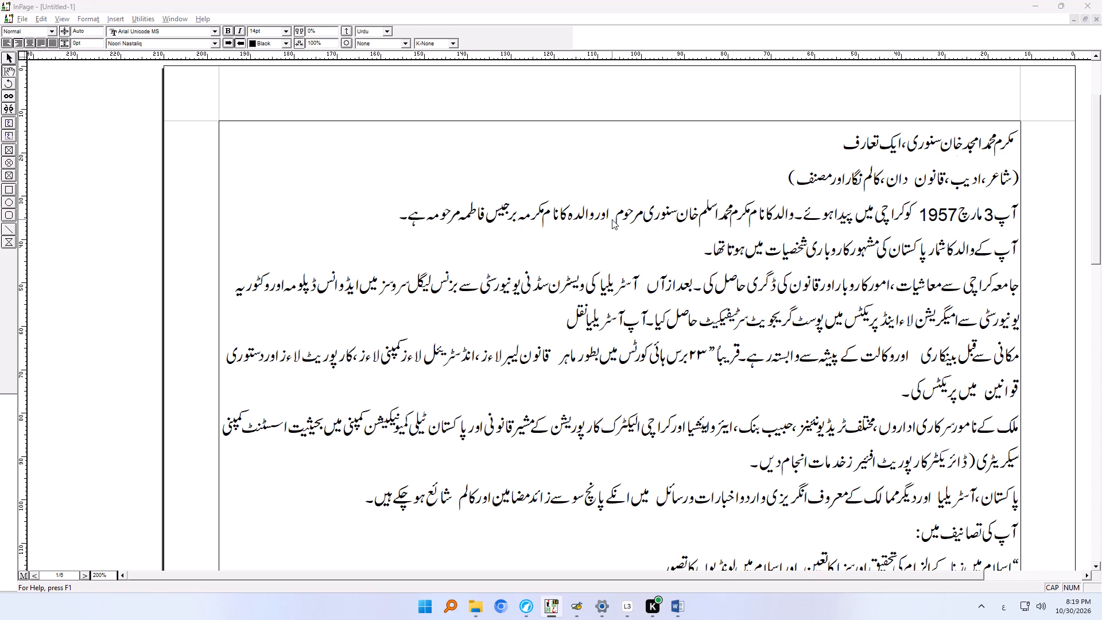
key("Right")
left_click(696, 184)
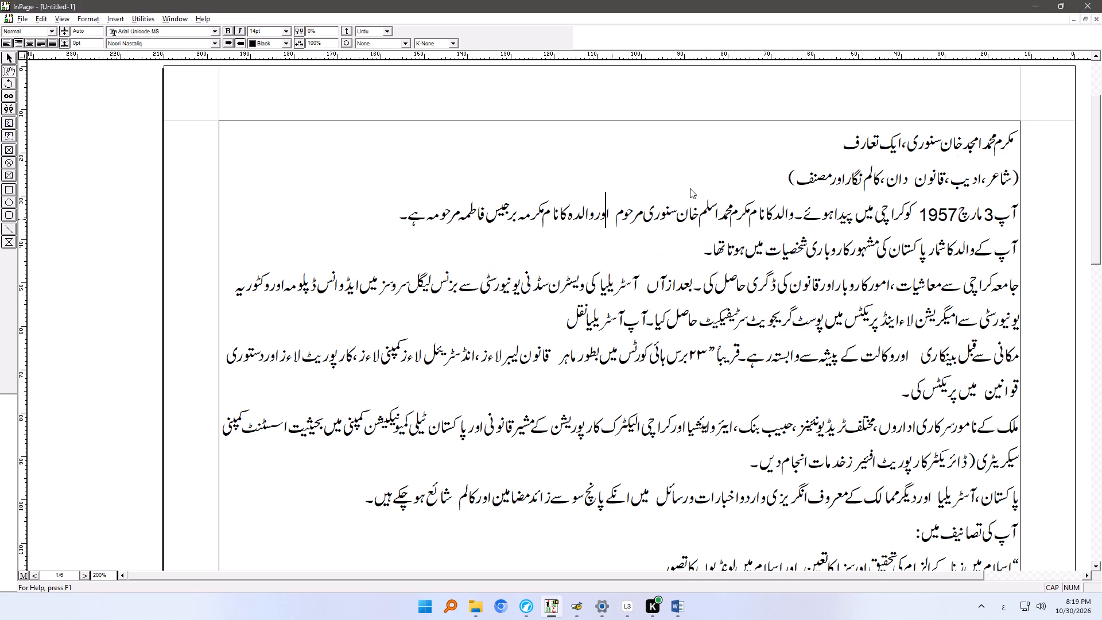
left_click(612, 215)
key("BackSpace")
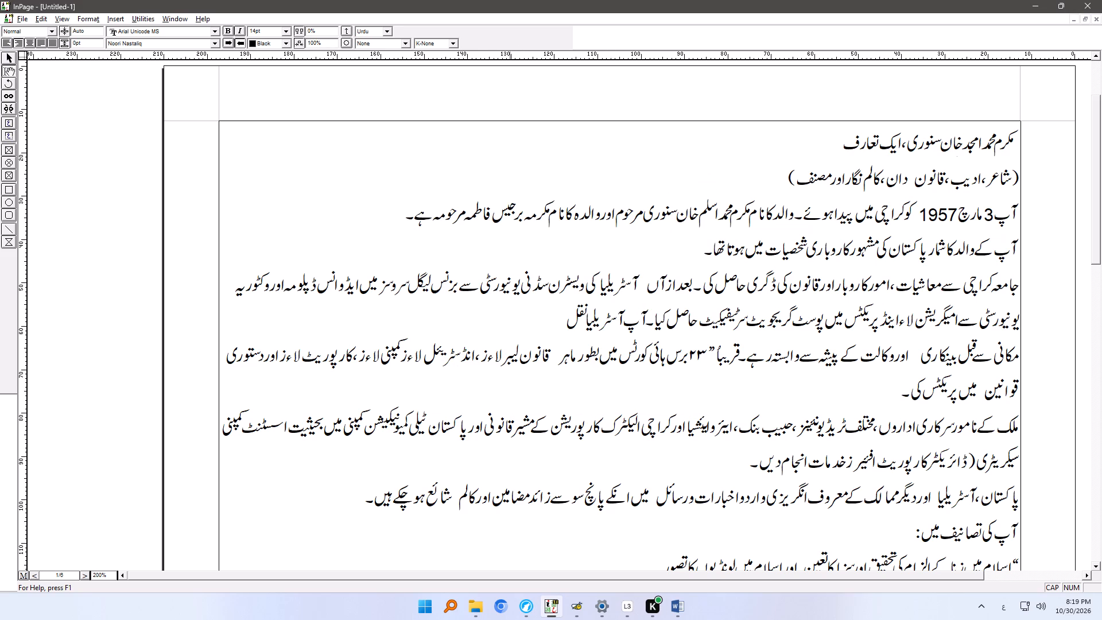
Enclose مرحوم after the father's name and مرحومہ after the mother's name in parentheses.
left_click(403, 211)
left_click(641, 214)
left_click(649, 220)
key("shift+parenleft")
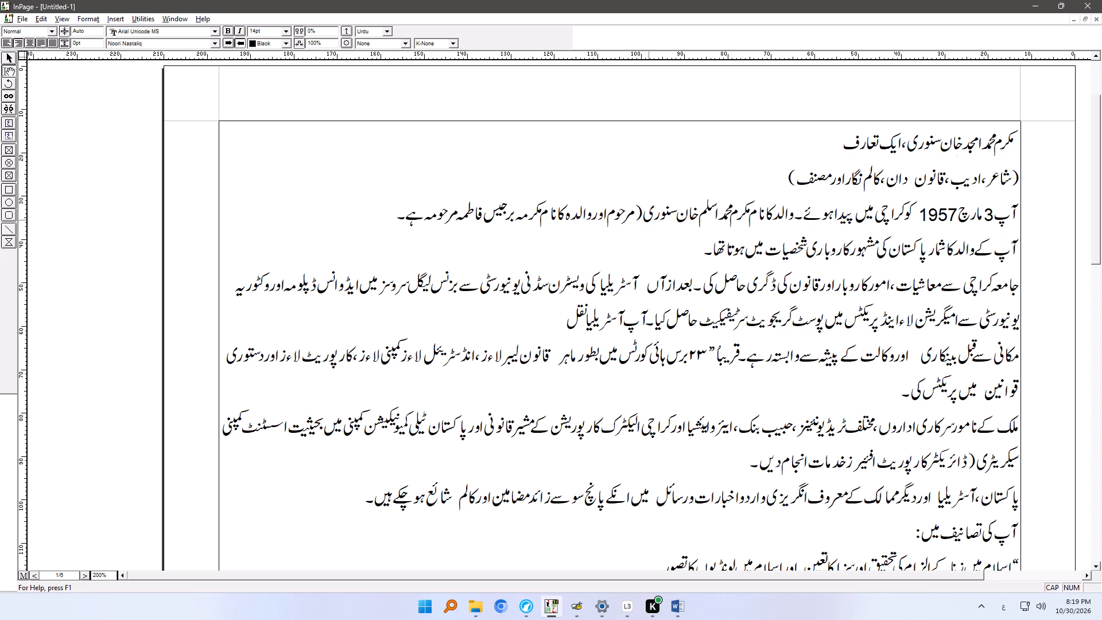
left_click(610, 215)
left_click(616, 216)
key("shift+parenright")
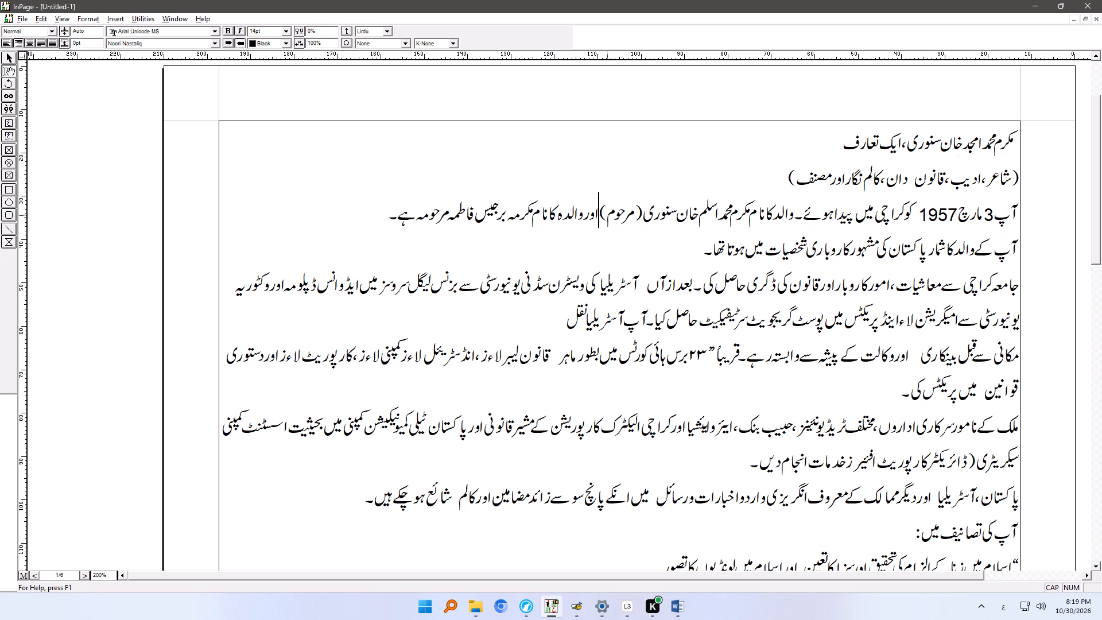
left_click(448, 211)
key("Right")
key("shift+parenleft")
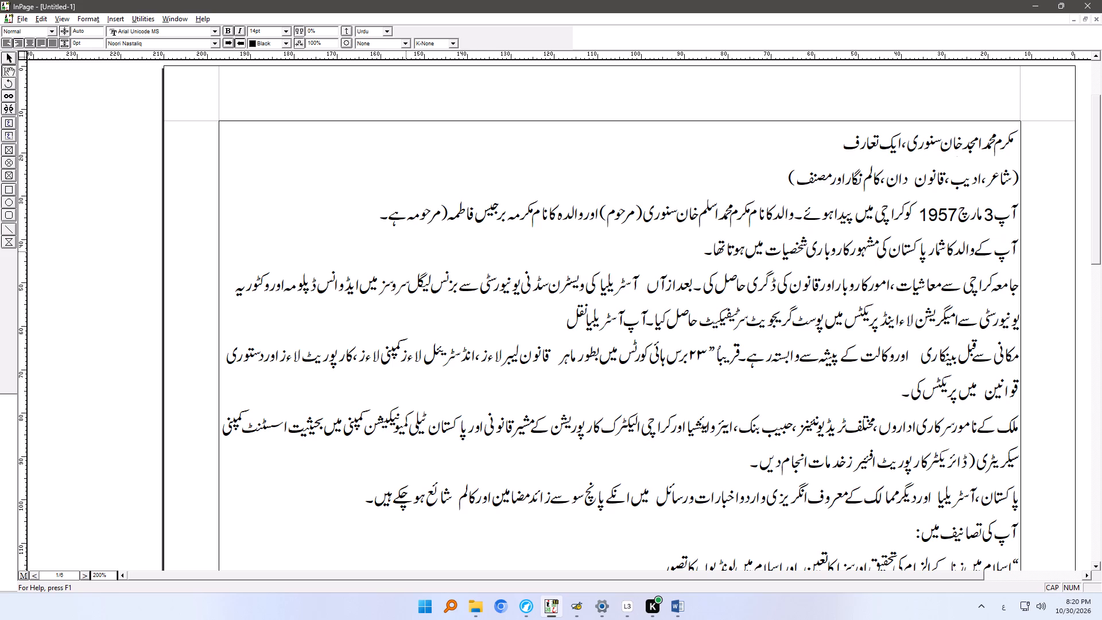
left_click(412, 213)
key("shift+parenright")
Join the paragraph beginning آپ کے والد کا شمار onto the end of the parents' sentence.
left_click(362, 206)
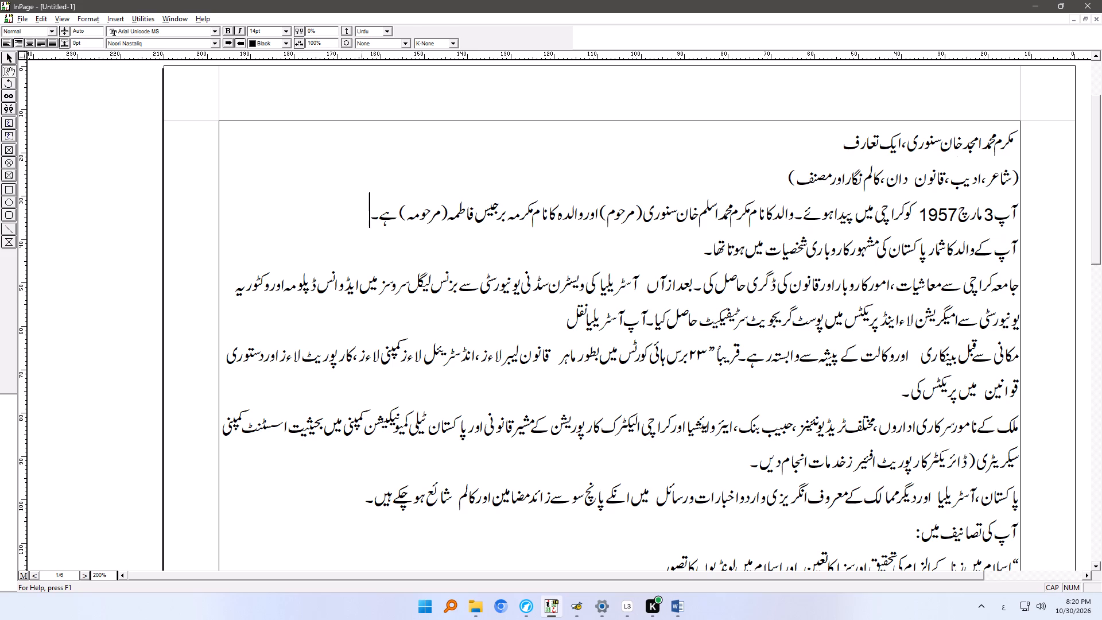
key("Delete")
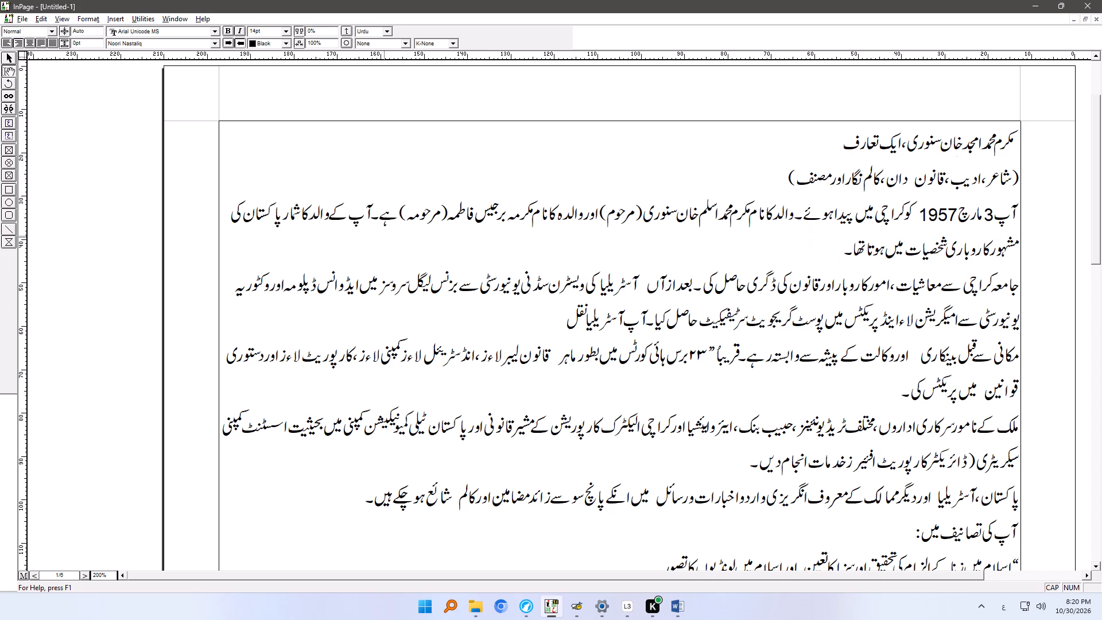
Remove the extra space between بعد ازآں and آسٹریلیا in the education paragraph.
left_click(838, 248)
left_click(642, 280)
key("BackSpace")
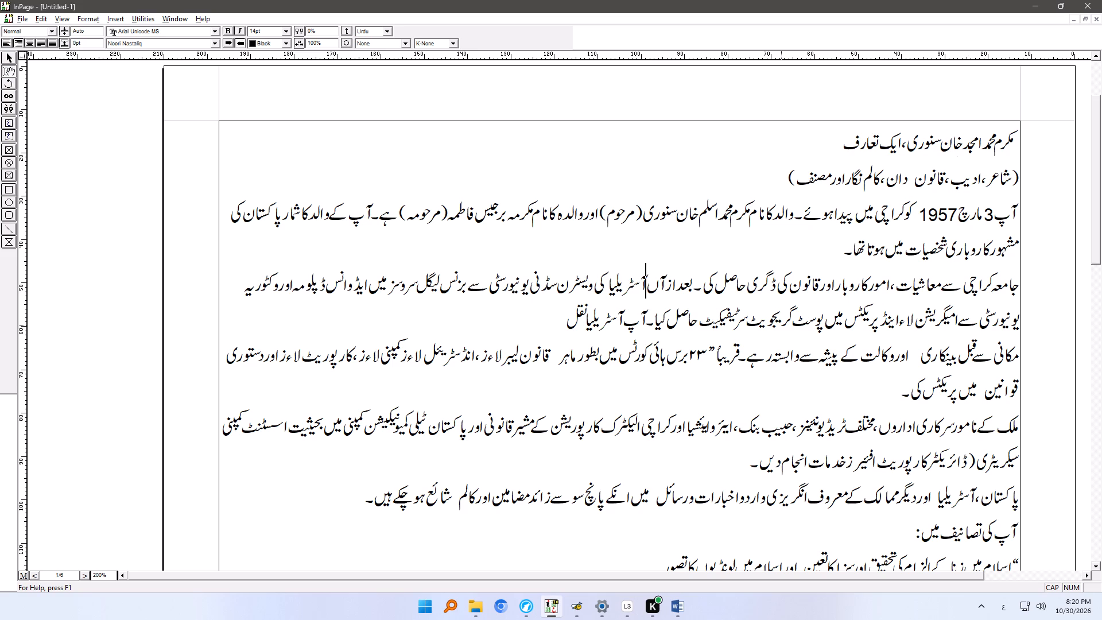
Join the line beginning مکانی سے قبل onto the one ending آسٹریلیا نقل, and remove the extra spaces between بینکاری and اور.
left_click(562, 320)
key("Delete")
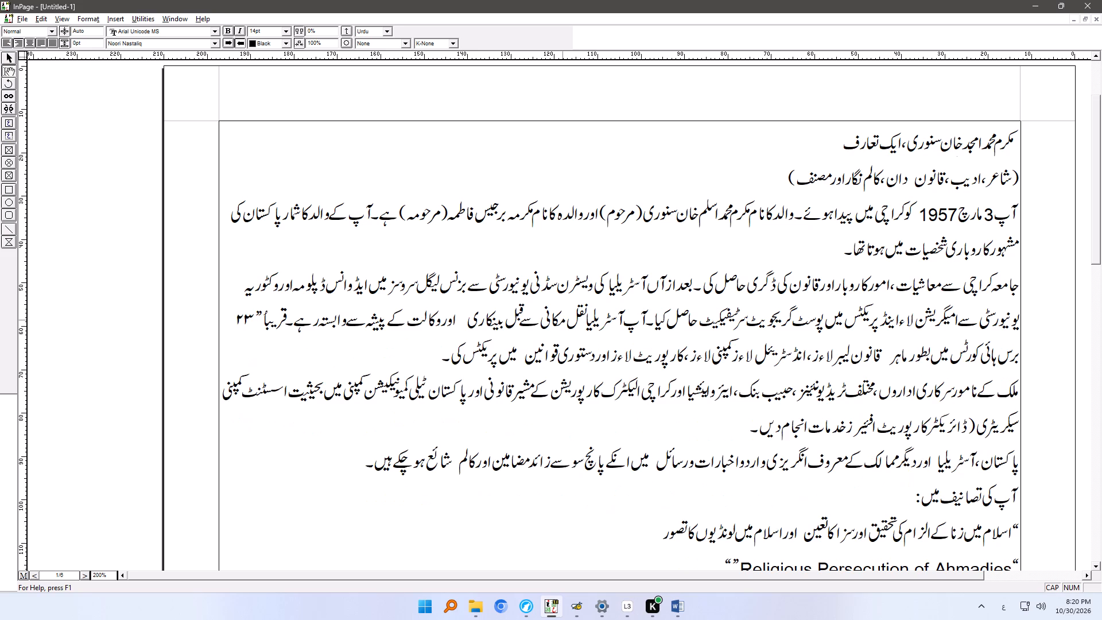
left_click(457, 312)
key("BackSpace")
key("BackSpace")
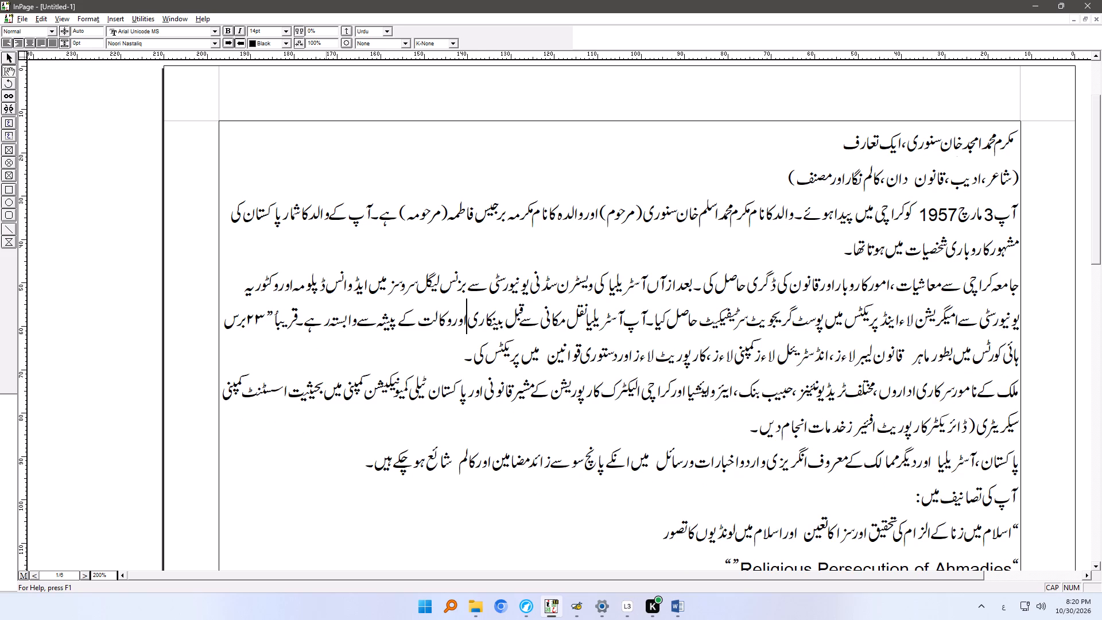
Remove the stray quotation mark before ۲۳ and add the ؍ number mark after it, before برس.
left_click(269, 309)
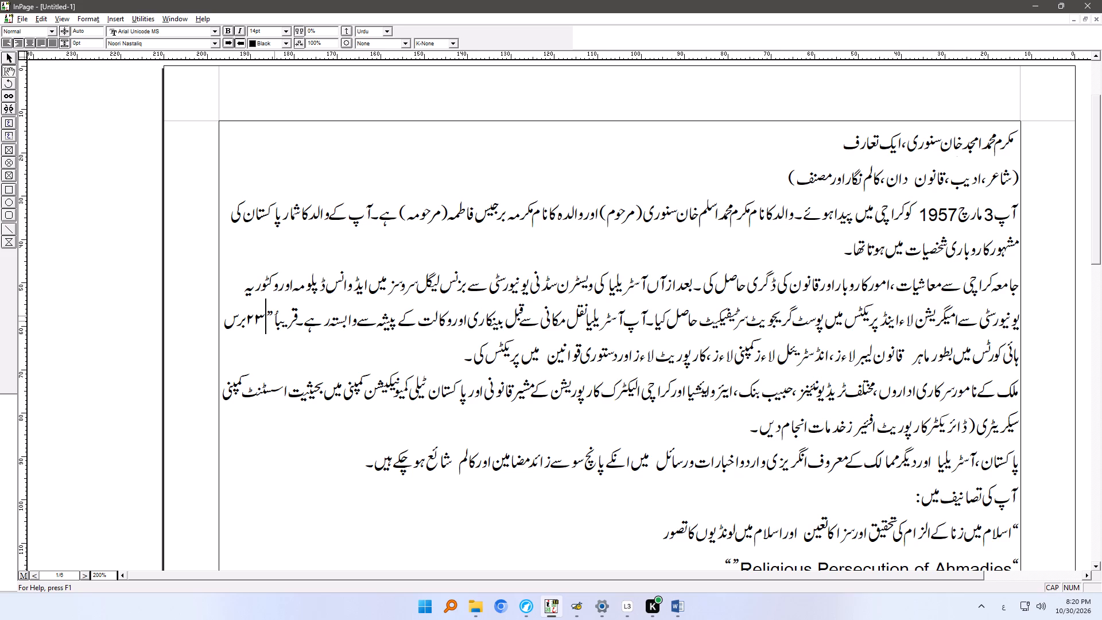
key("BackSpace")
key("BackSpace")
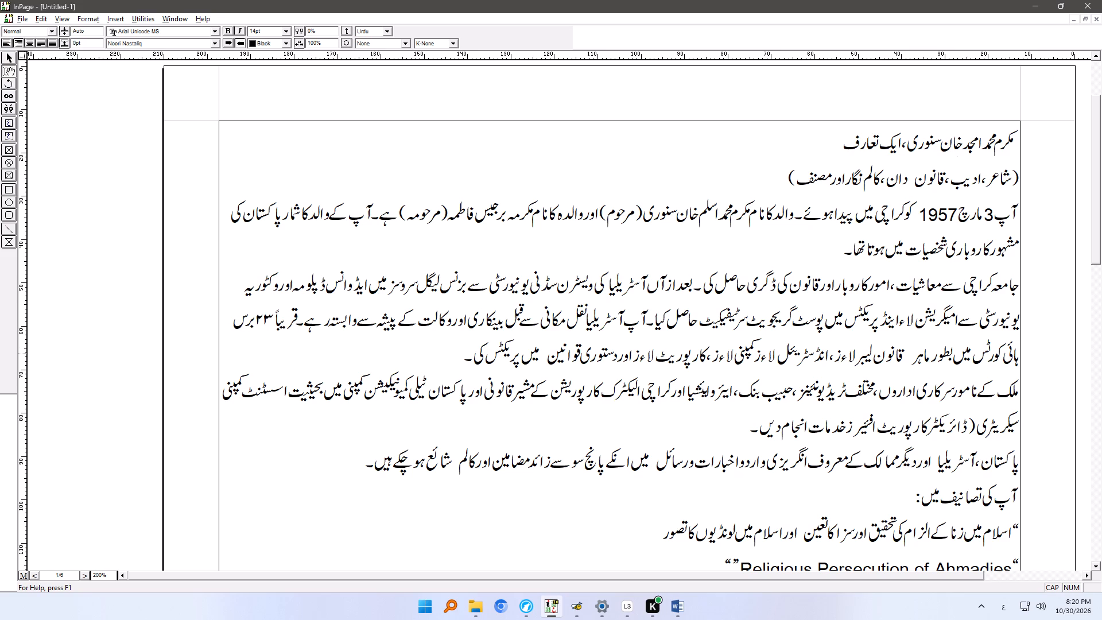
left_click(255, 324)
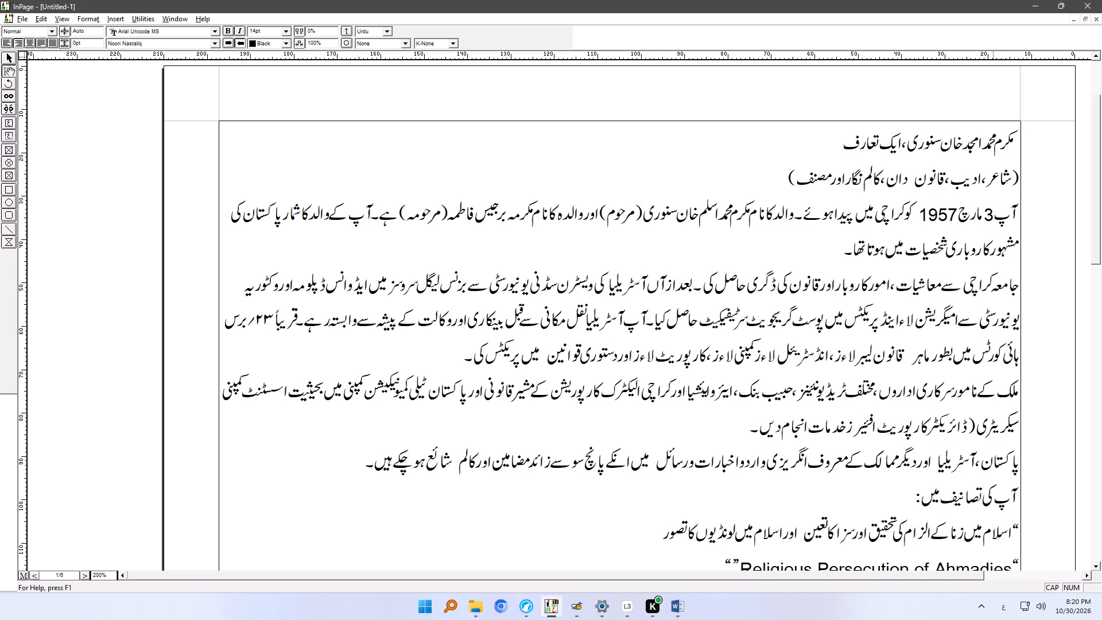
Change ہائی کورٹس to ہائی کورٹ and remove the extra space between ماہر and قانون in the legal practice sentence.
left_click(977, 355)
key("BackSpace")
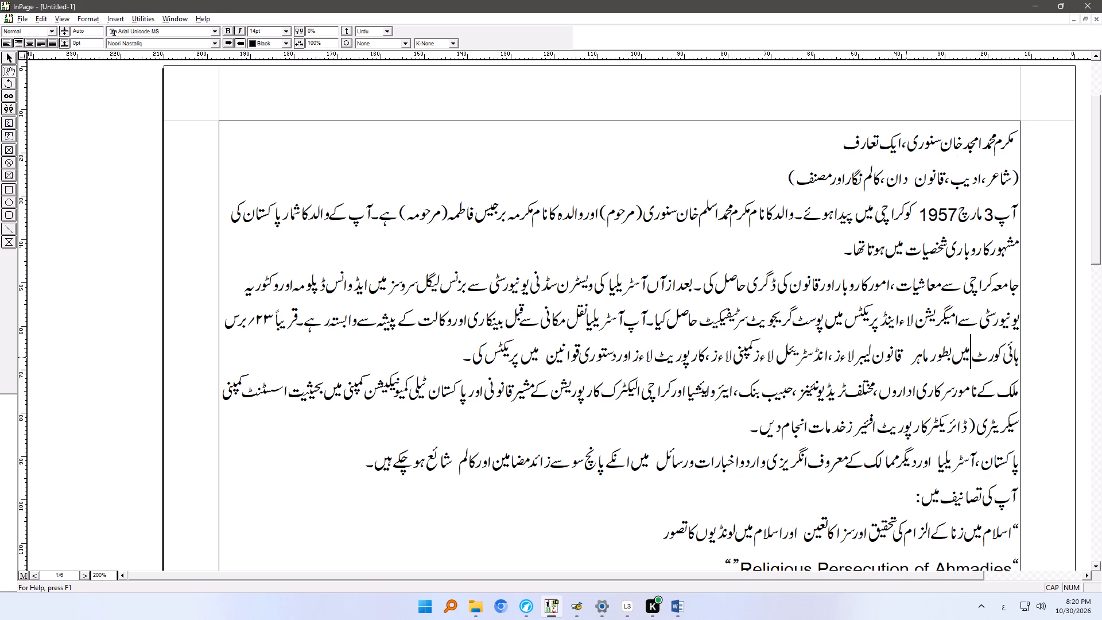
left_click(905, 357)
key("BackSpace")
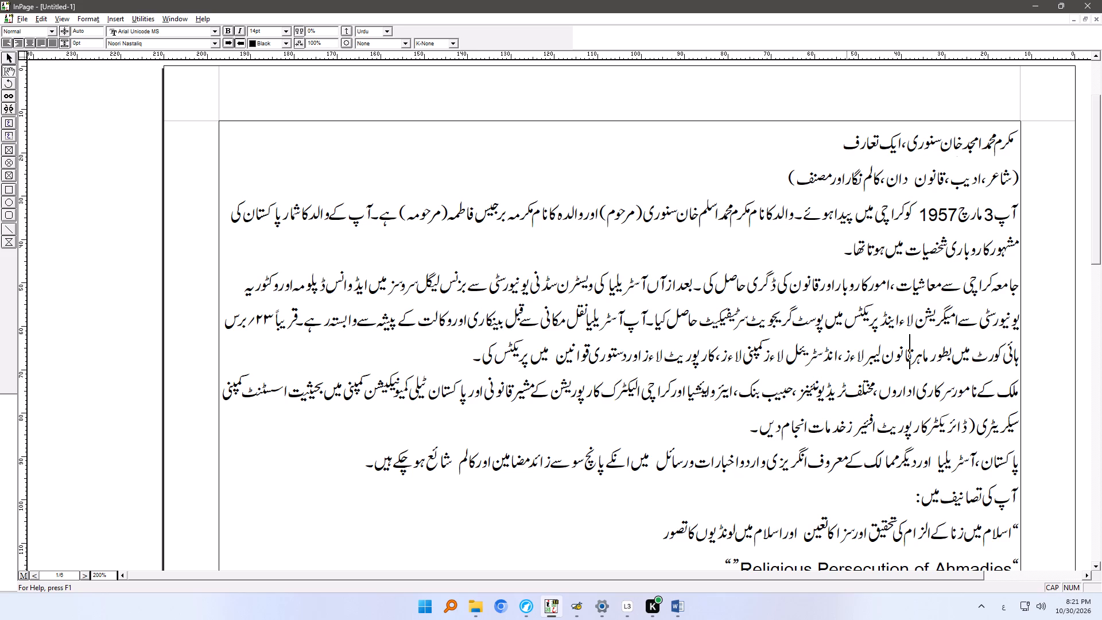
Change لاءز to لاء after لیبر, انڈسٹریل, کمپنی and کارپوریٹ in the legal practice sentence.
left_click(847, 359)
key("BackSpace")
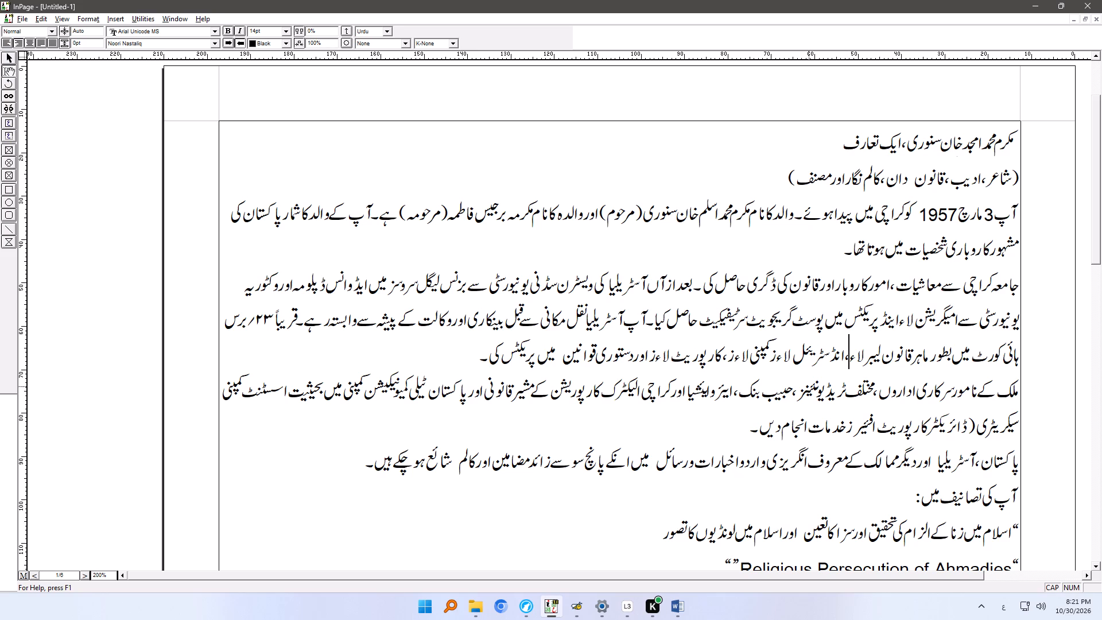
left_click(773, 360)
key("BackSpace")
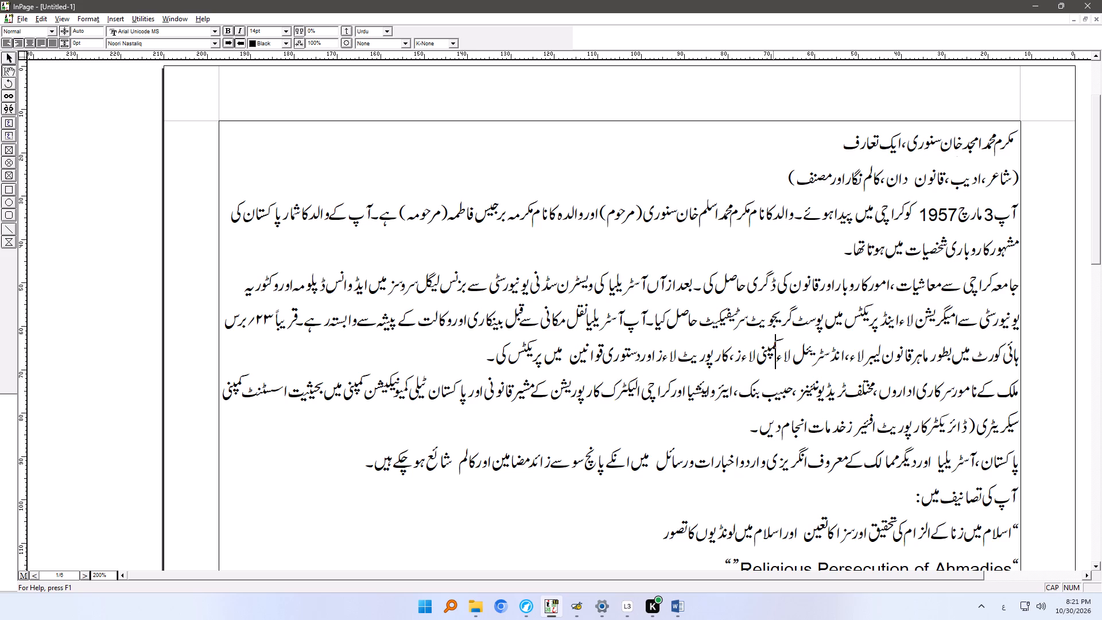
left_click(736, 358)
key("BackSpace")
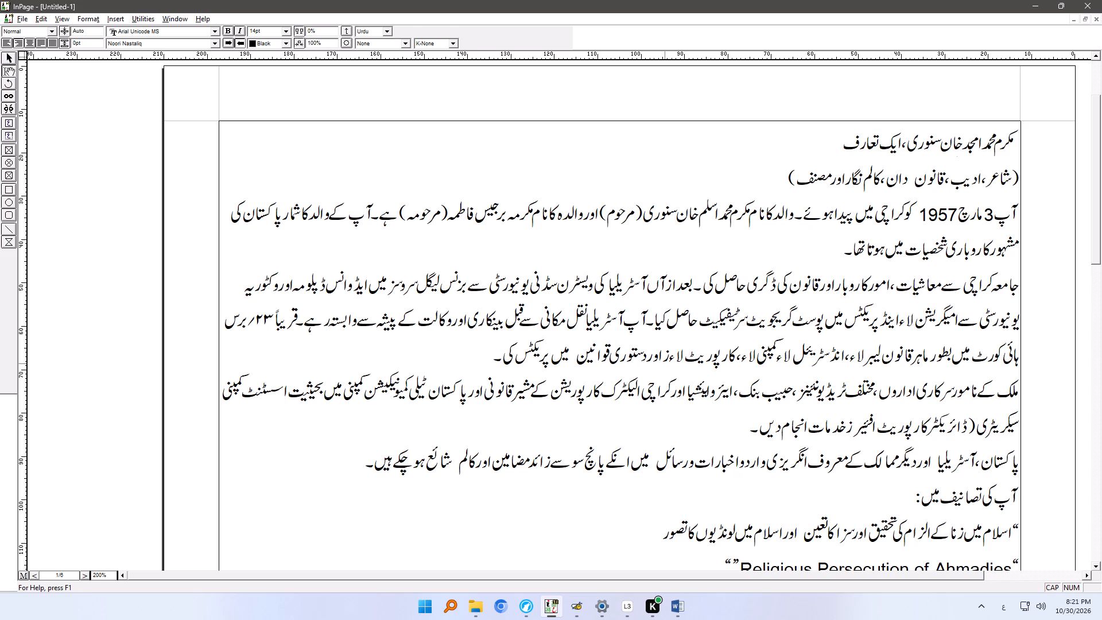
left_click(665, 361)
key("BackSpace")
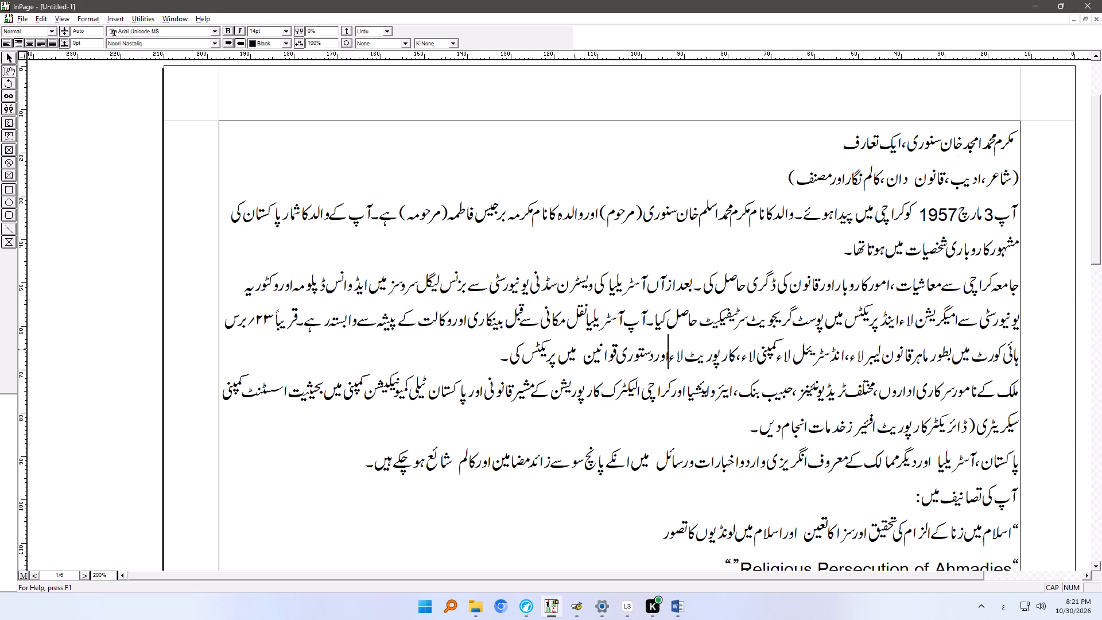
Remove the extra space between قوانین and میں in the legal practice sentence.
left_click(579, 350)
key("BackSpace")
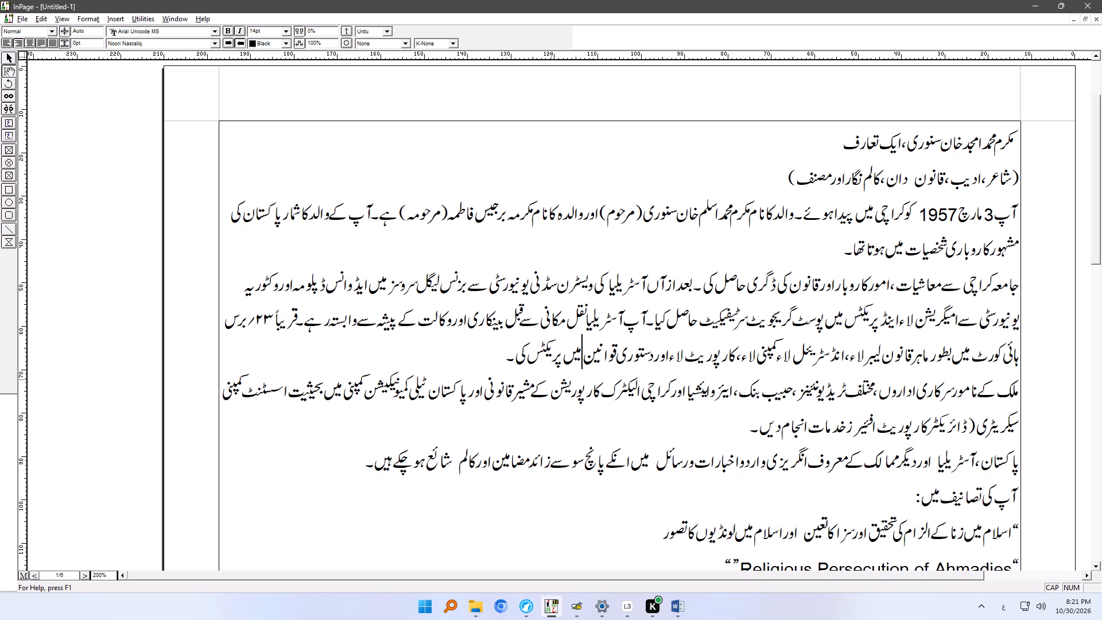
Delete the stray letter before شیا in the word following ائیر in the institutions list, making it وایشیا.
left_click(701, 392)
key("BackSpace")
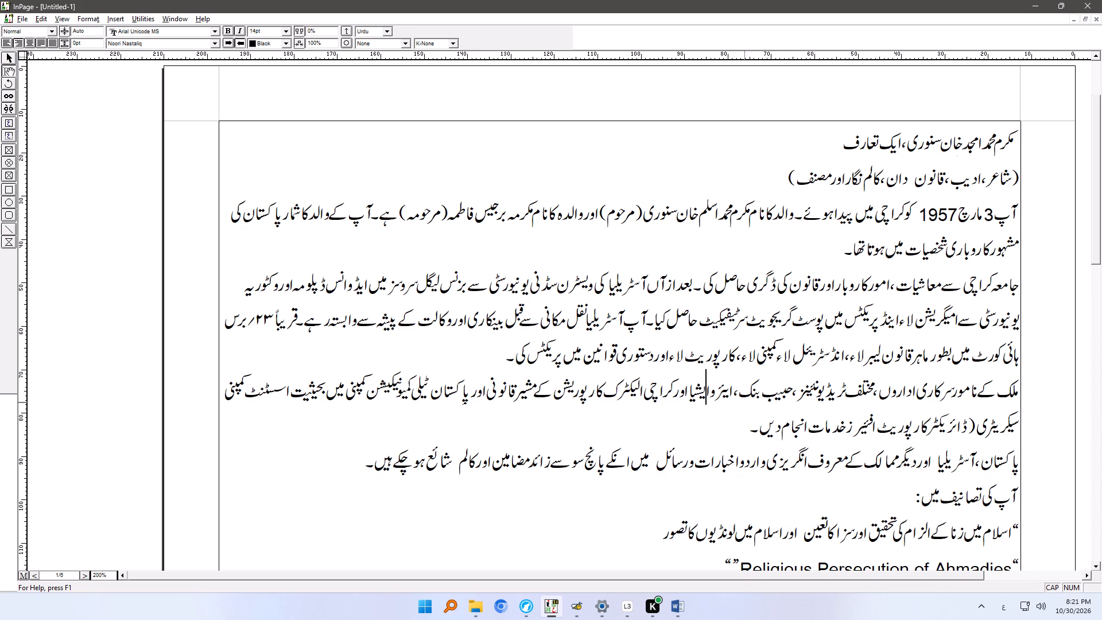
Add the missing closing parenthesis after the job title ڈائریکٹر کارپوریٹ افئیرز.
left_click(969, 424)
left_click(930, 425)
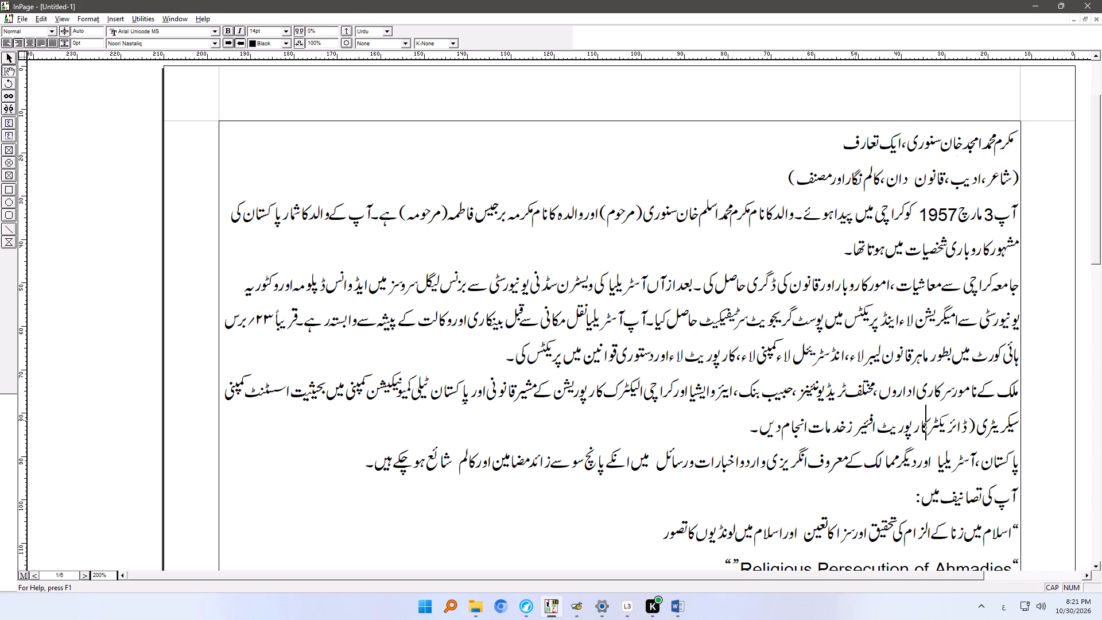
left_click(849, 423)
key("shift+parenright")
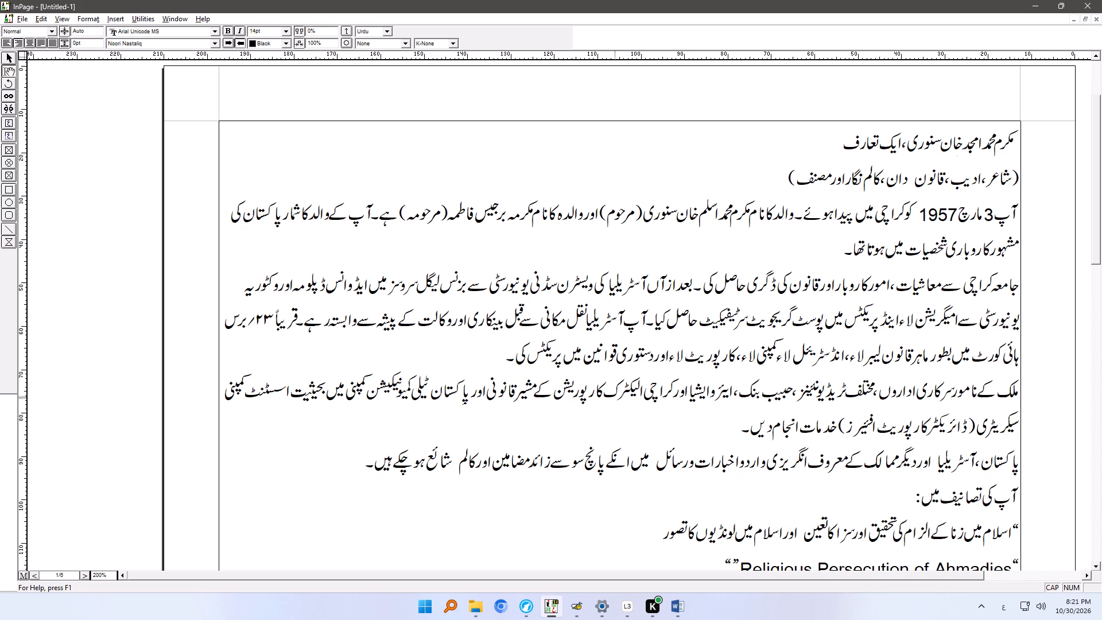
left_click(492, 359)
In the published articles sentence, remove the extra space between رسائل and میں, and split انکے into ان کے.
left_click(652, 448)
key("BackSpace")
left_click(622, 458)
left_click(635, 464)
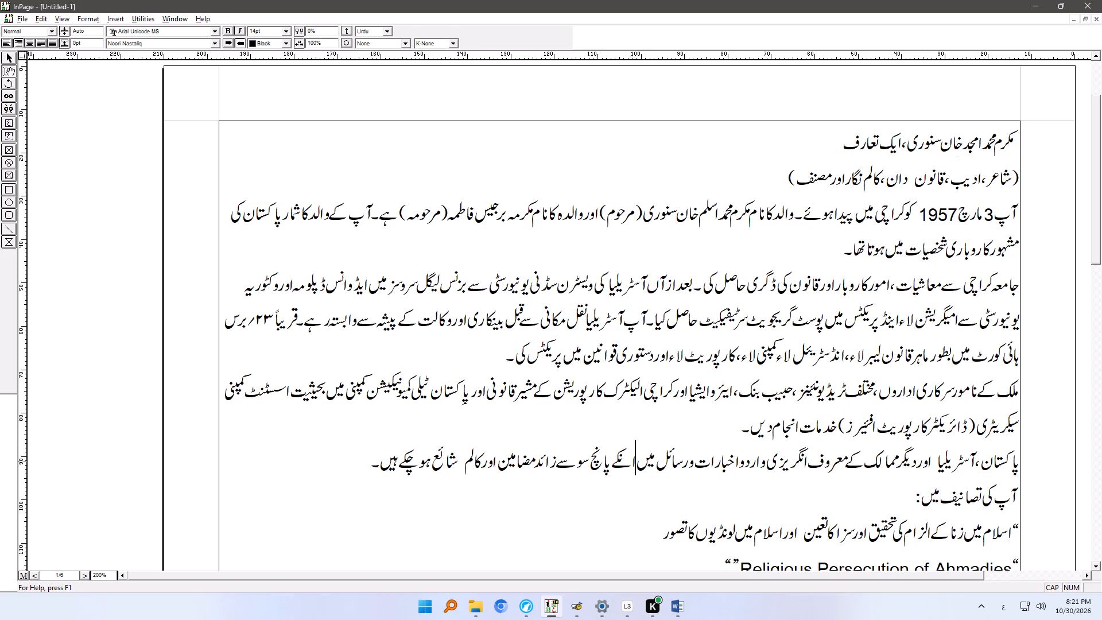
left_click(629, 460)
key("Delete")
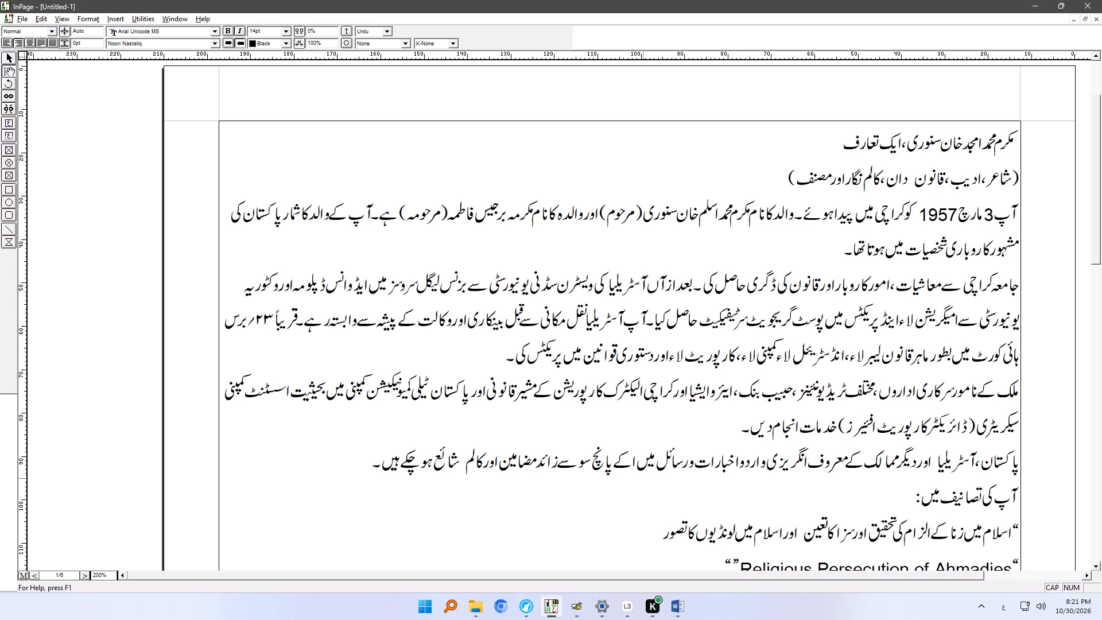
key("space")
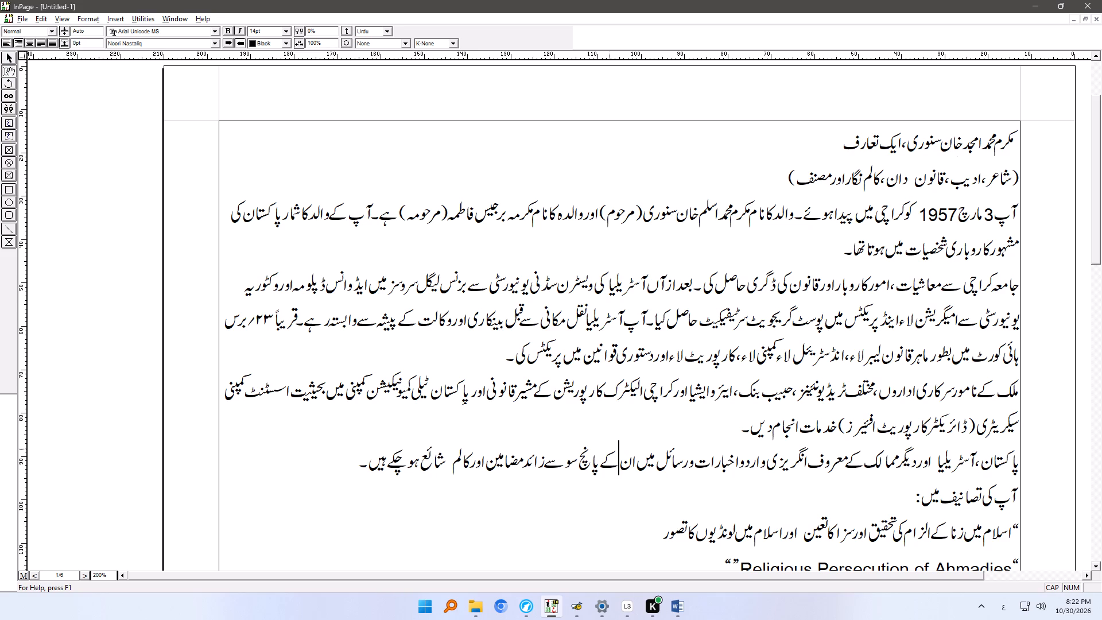
Remove the extra space between کالم and شائع in the published articles sentence.
left_click(448, 459)
key("BackSpace")
left_click(364, 463)
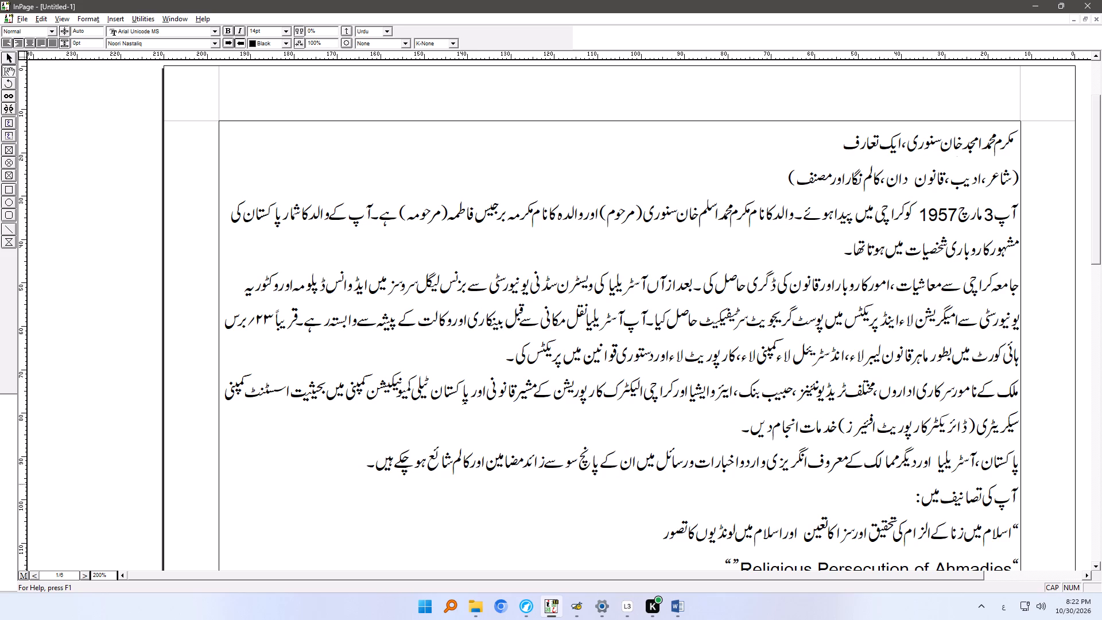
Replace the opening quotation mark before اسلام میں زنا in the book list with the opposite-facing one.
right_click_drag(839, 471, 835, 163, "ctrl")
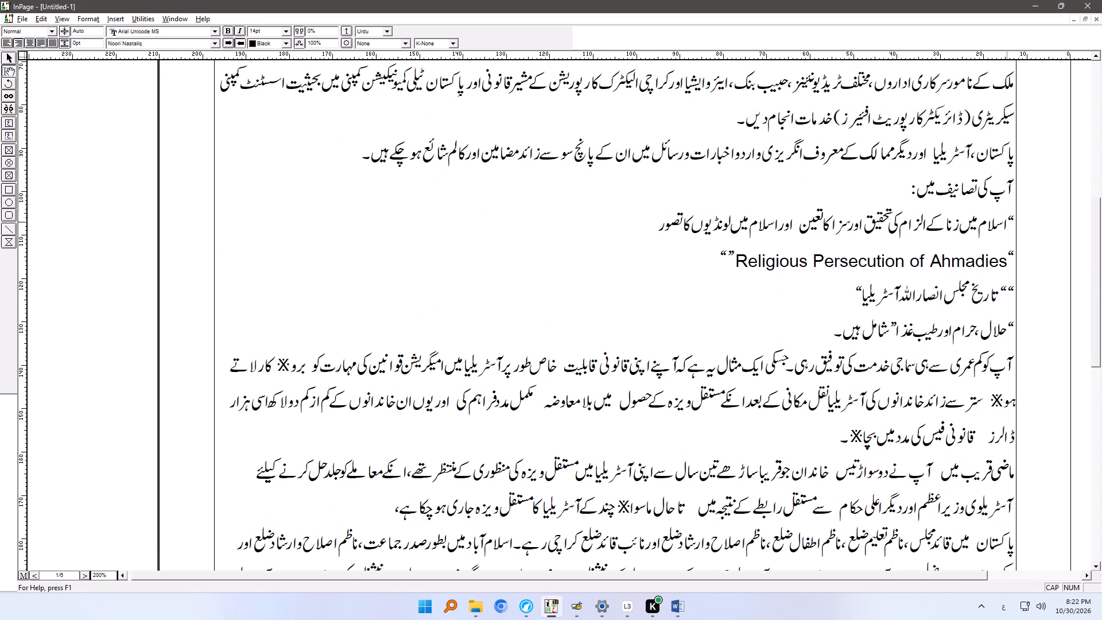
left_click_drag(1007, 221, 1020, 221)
Remove the extra space between تعین and اور in the first book title line.
left_click(794, 223)
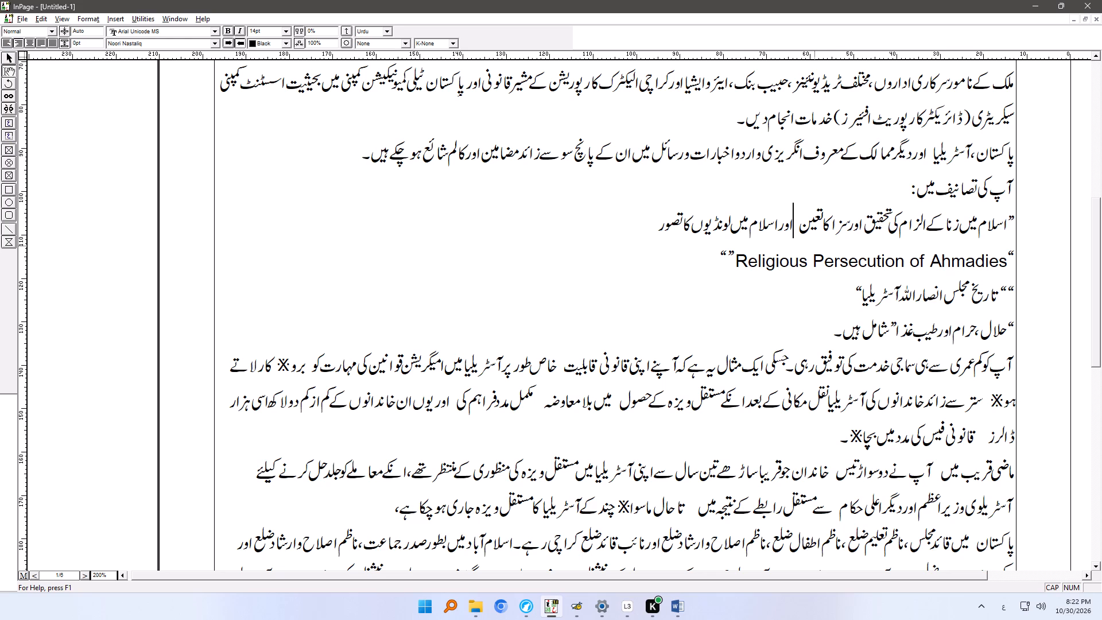
key("BackSpace")
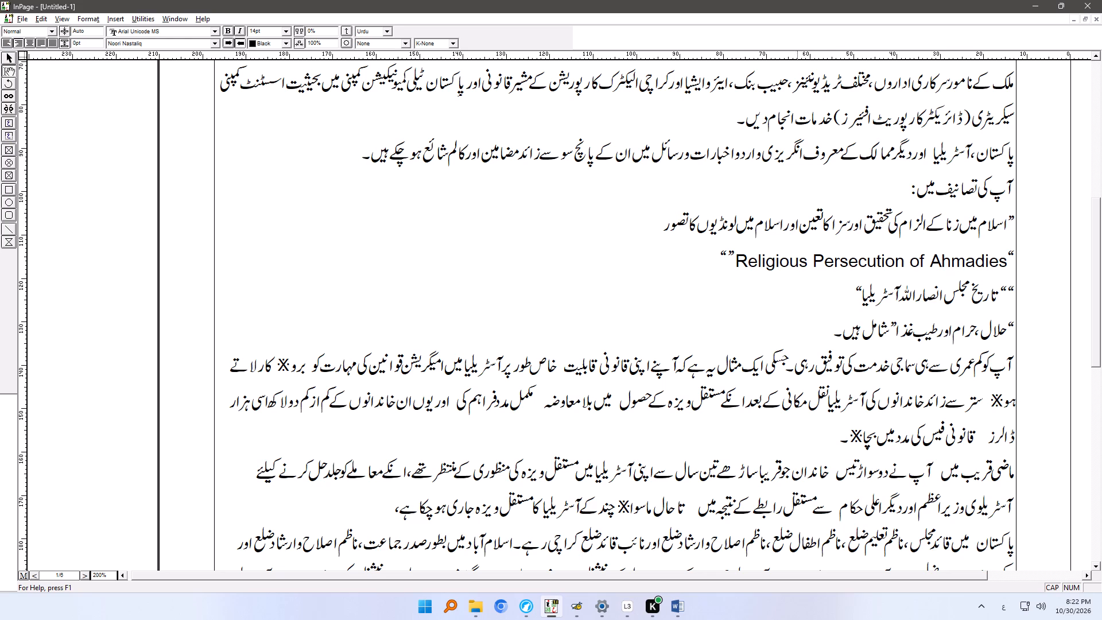
Delete the opening quotation marks before the book titles اسلام میں زنا and Religious Persecution of Ahmadies.
left_click(654, 232)
left_click(1008, 219)
key("BackSpace")
left_click(1008, 251)
key("BackSpace")
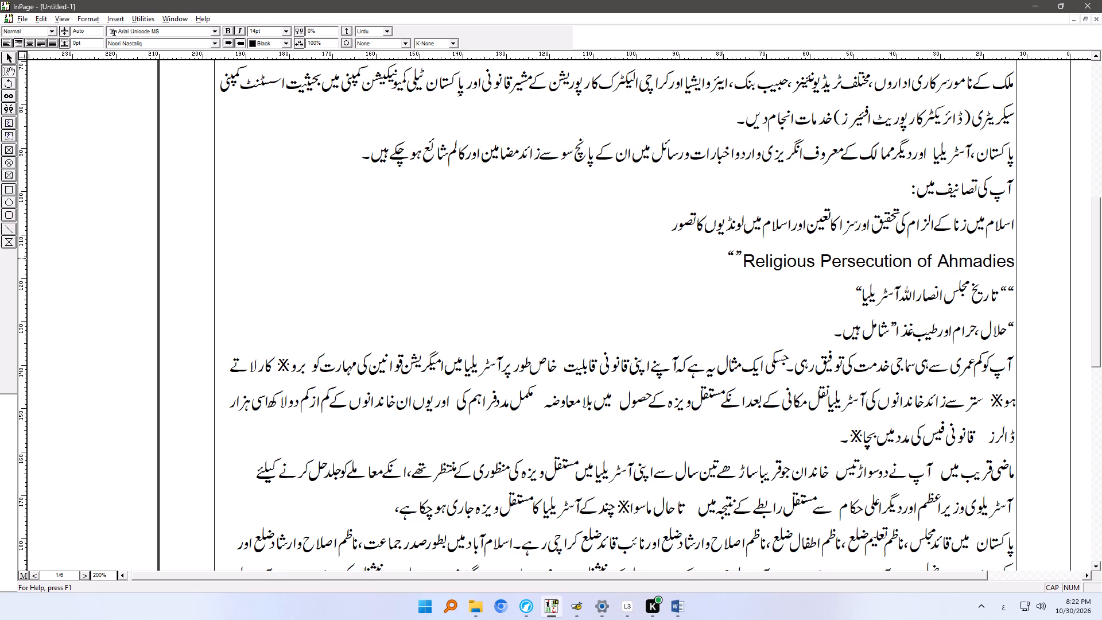
Delete the quotation marks after Religious Persecution of Ahmadies and around the title تاریخ مجلس انصاراللہ آسٹریلیا.
left_click(708, 256)
key("BackSpace")
key("BackSpace")
key("BackSpace")
left_click(1001, 289)
key("BackSpace")
key("BackSpace")
key("BackSpace")
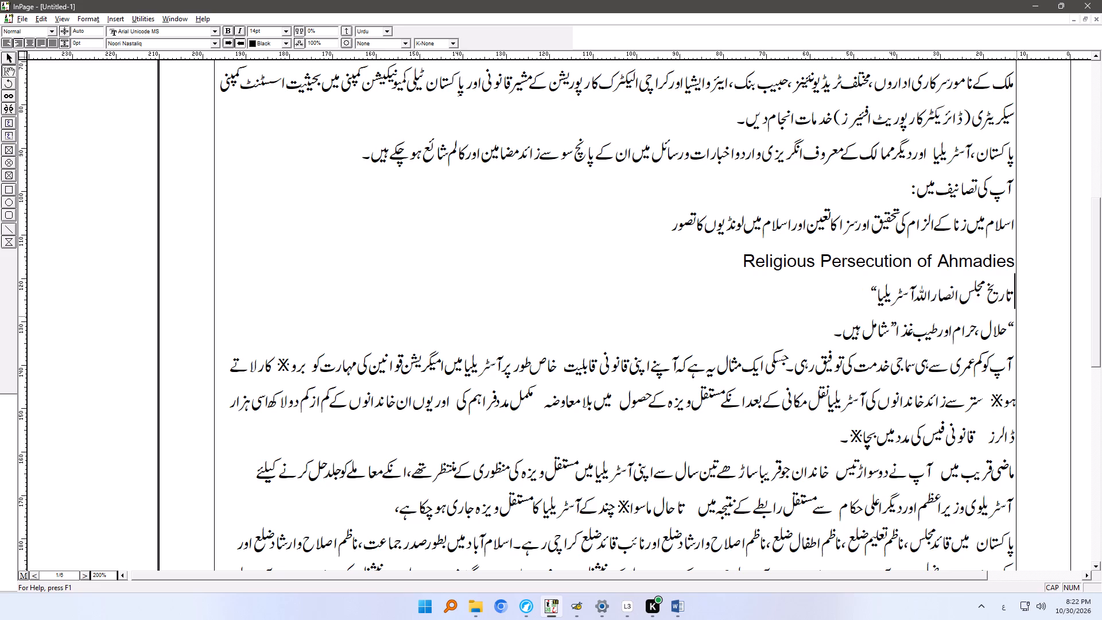
left_click(847, 290)
key("BackSpace")
Insert an Urdu comma between انصاراللہ and آسٹریلیا in the third book title.
left_click(915, 294)
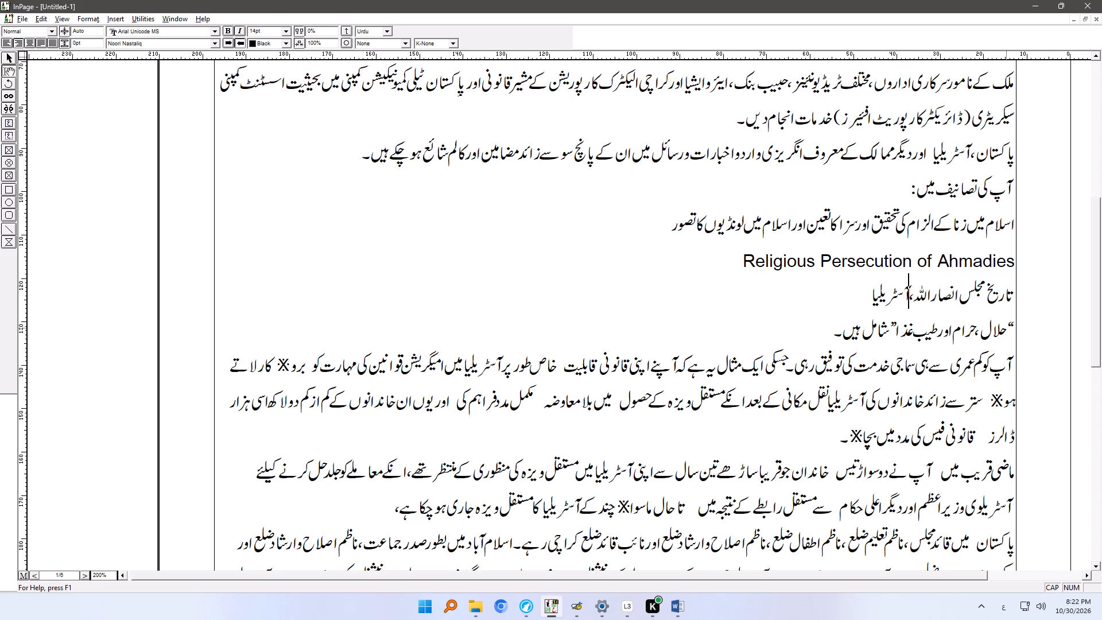
Delete the quotation marks around the last book title, the one followed by شامل ہیں.
left_click(1006, 328)
key("BackSpace")
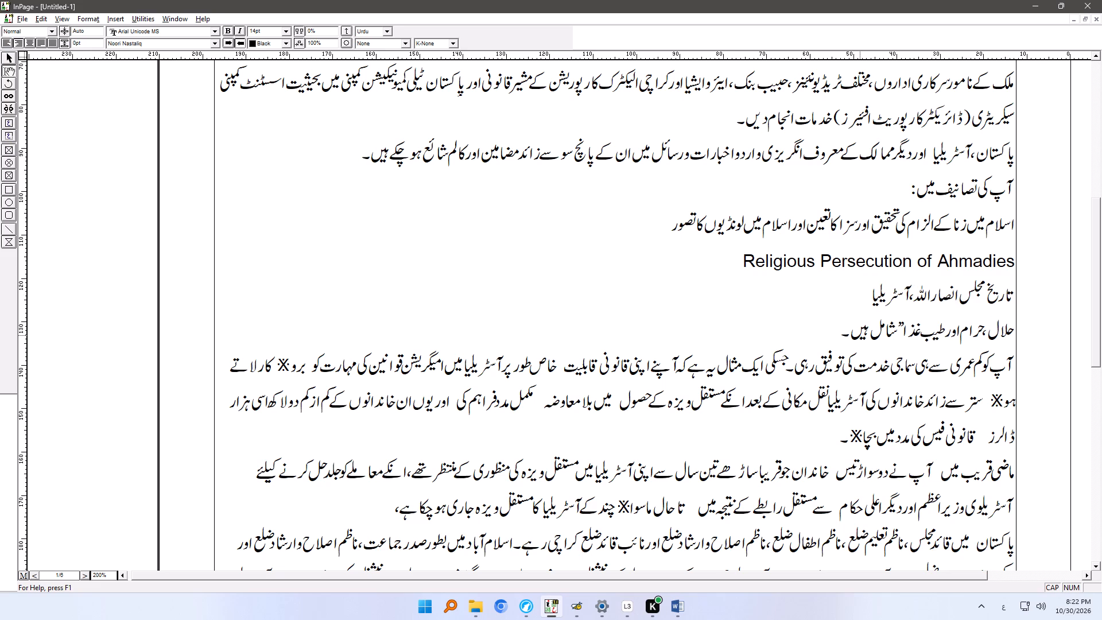
left_click(900, 323)
key("BackSpace")
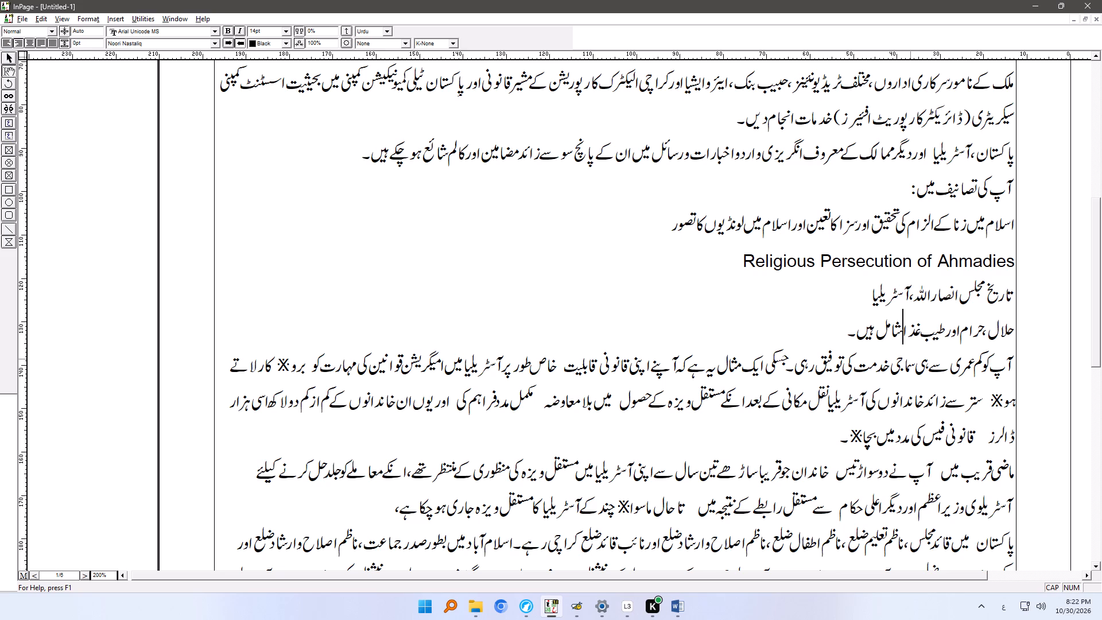
Delete the colon after آپ کی تصانیف میں above the book list.
left_click(886, 191)
key("BackSpace")
Split the joined word جسکی into جس کی in the social service paragraph below the book list.
left_click(777, 357)
left_click(781, 363)
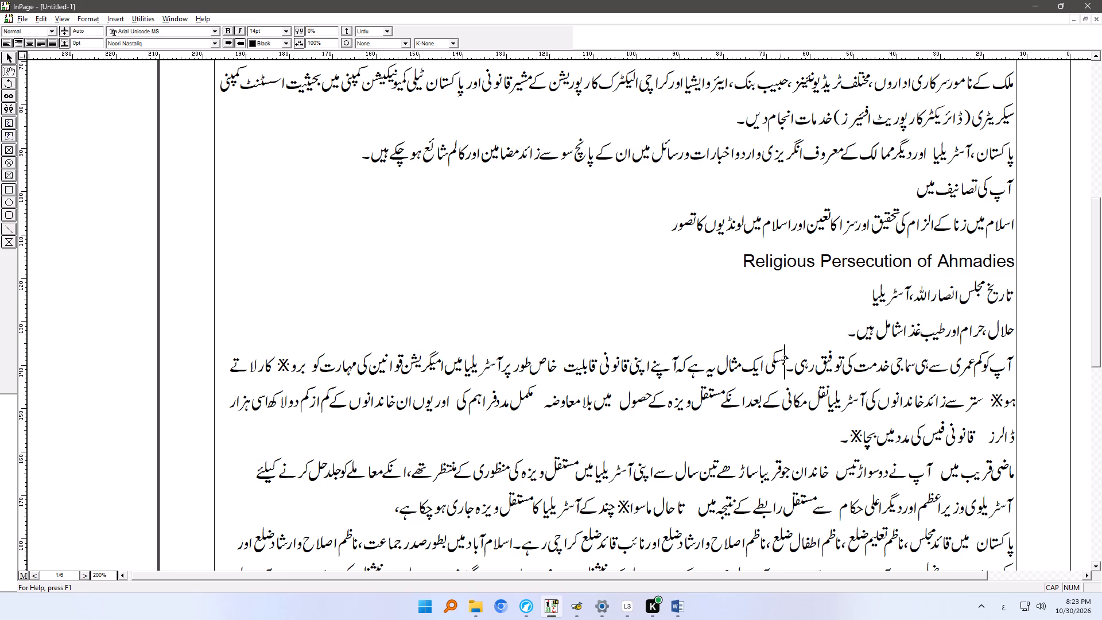
left_click(779, 361)
left_click(777, 361)
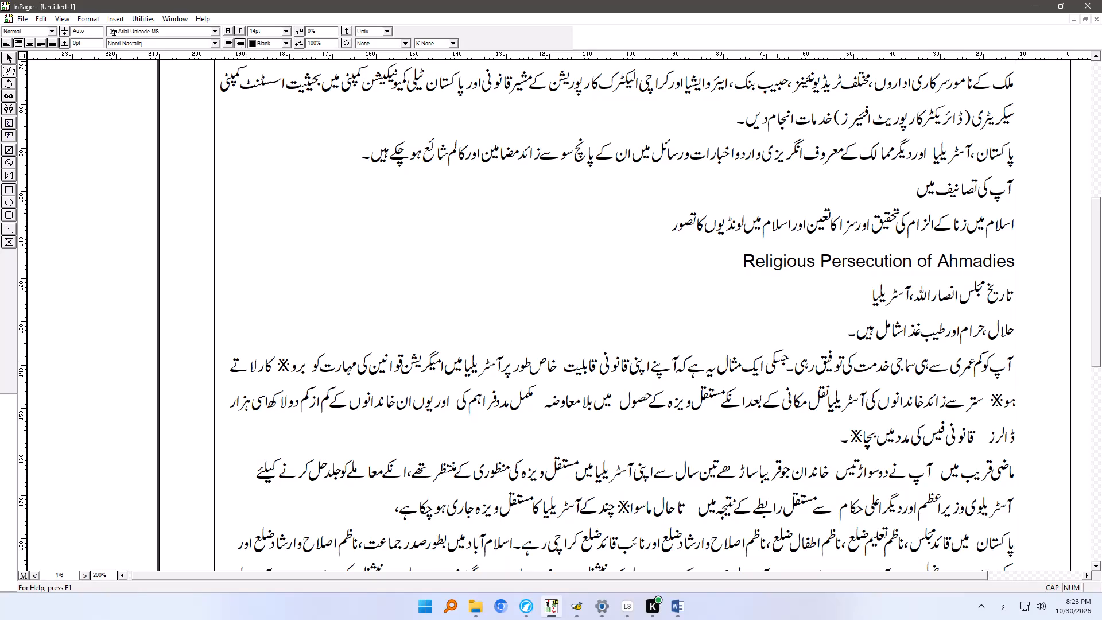
key("BackSpace")
key("BackSpace")
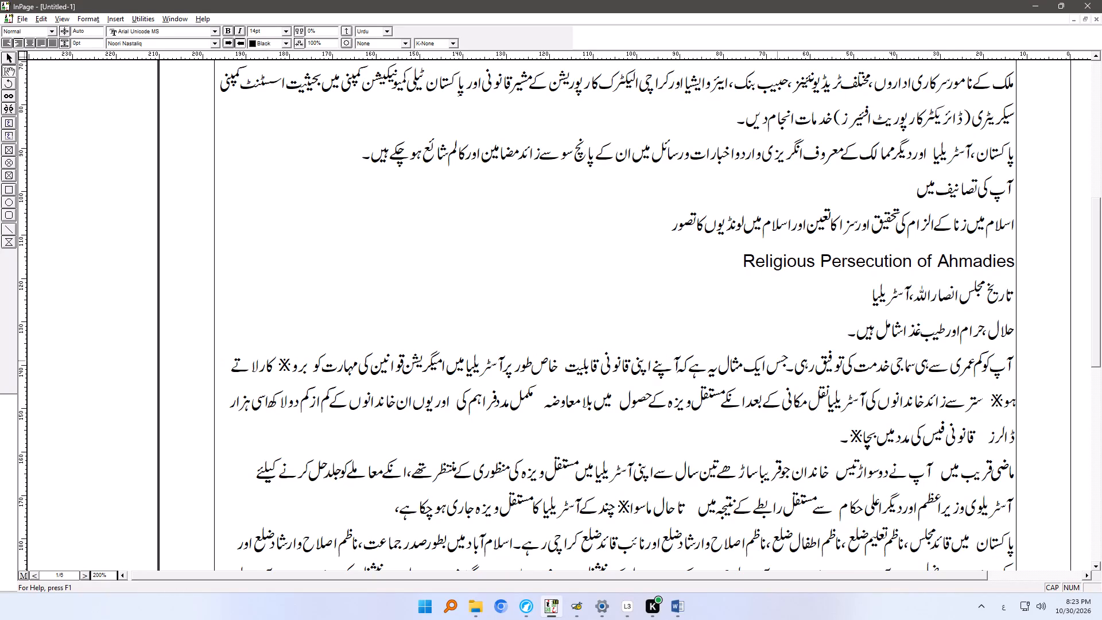
type("کی")
key("space")
key("BackSpace")
key("BackSpace")
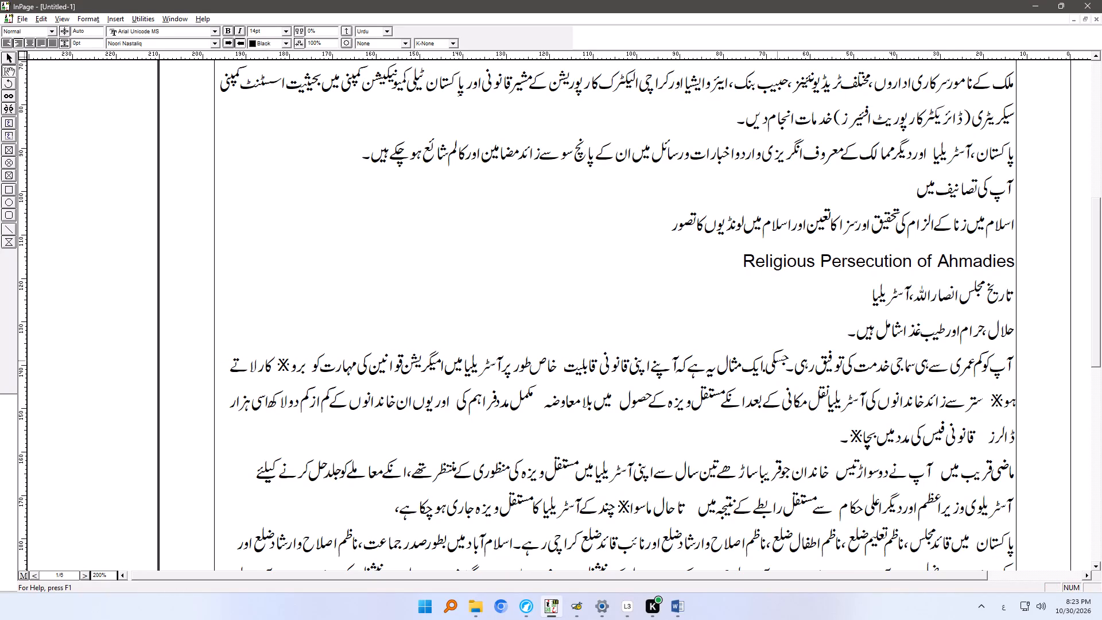
key("BackSpace")
key("space")
type("کی")
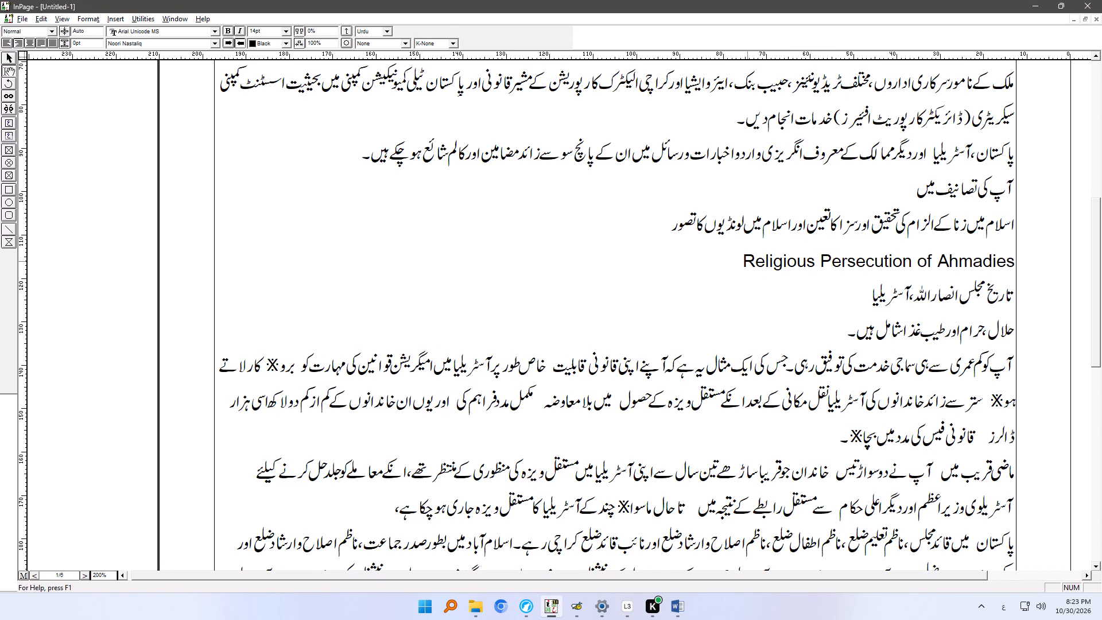
Copy the title Religious Persecution of Ahmadies and search the web for it together with the author's name in a new LibreWolf tab.
left_click_drag(747, 261, 1004, 261)
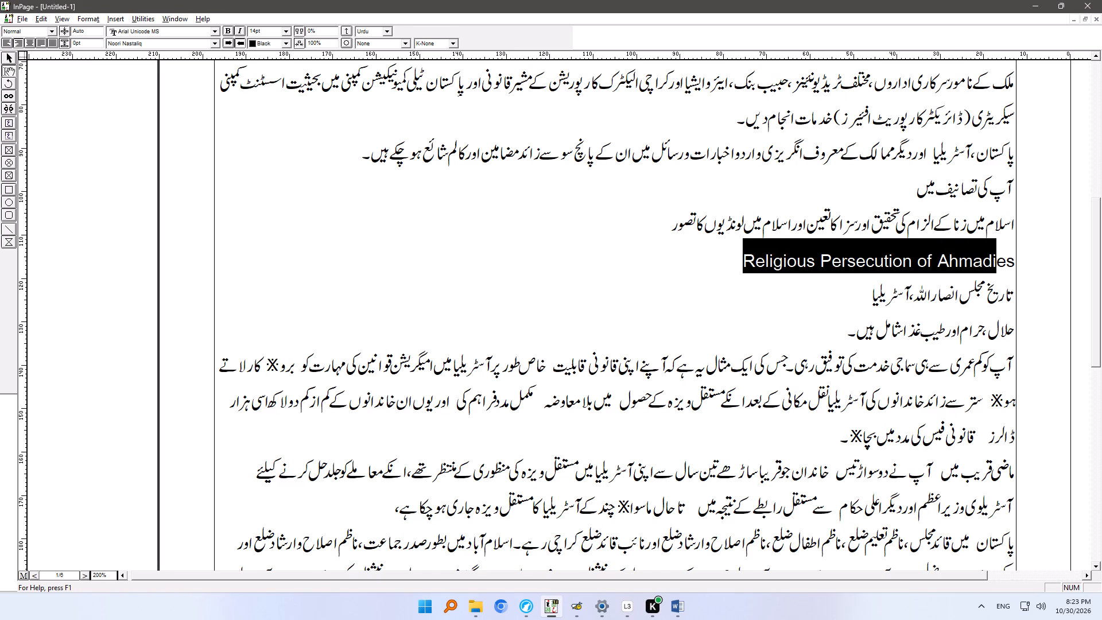
left_click_drag(1004, 261, 1011, 261)
key("ctrl+c")
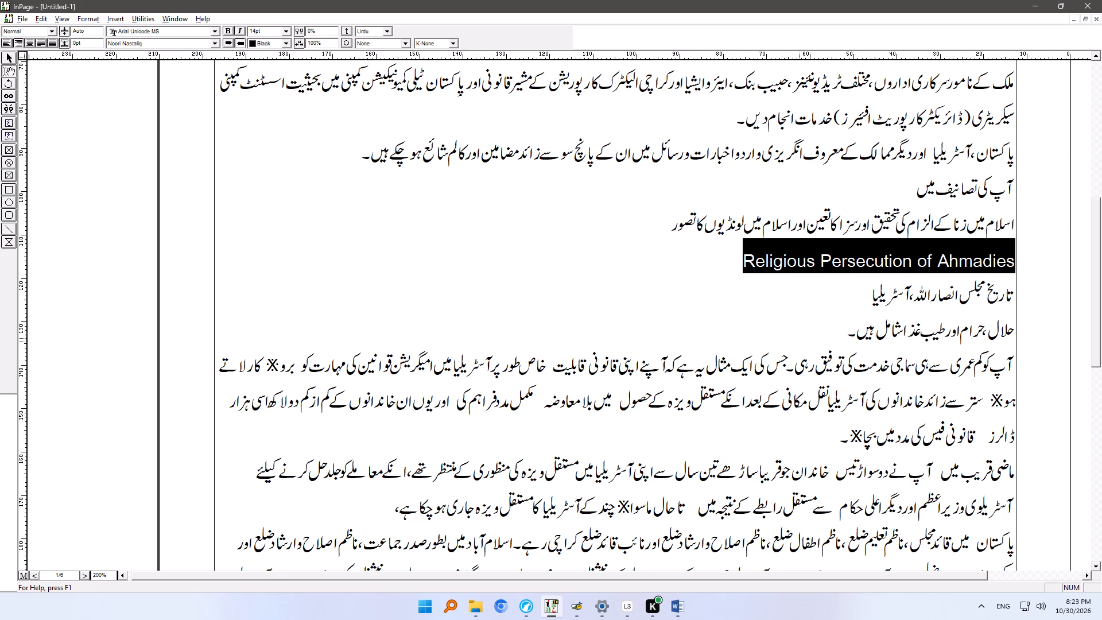
right_click_drag(804, 215, 865, 549, "ctrl")
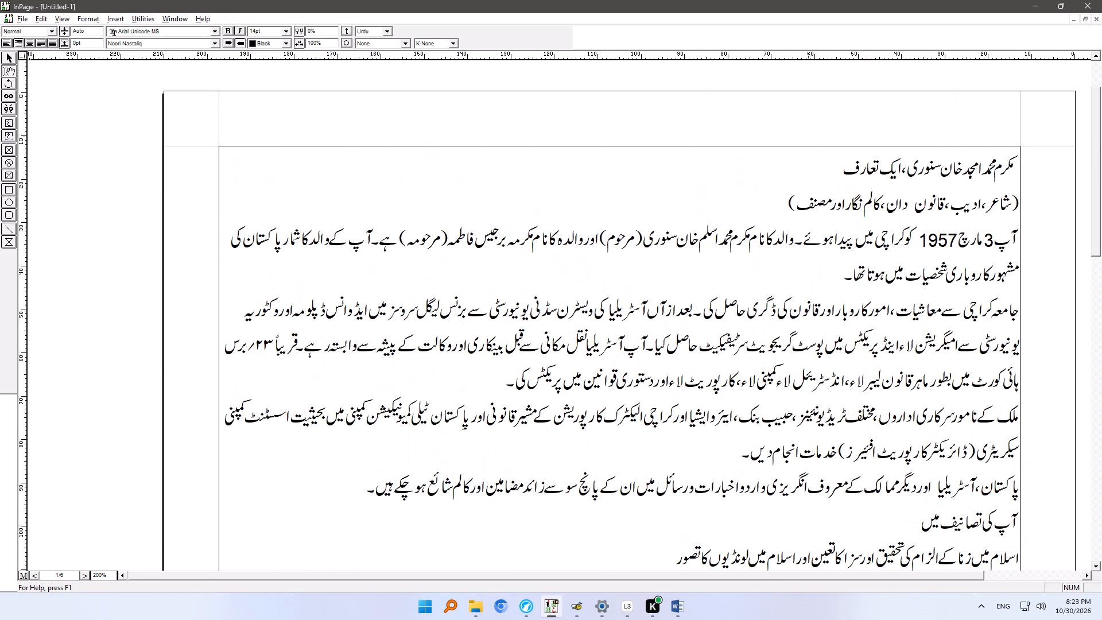
right_click_drag(865, 549, 880, 511, "ctrl")
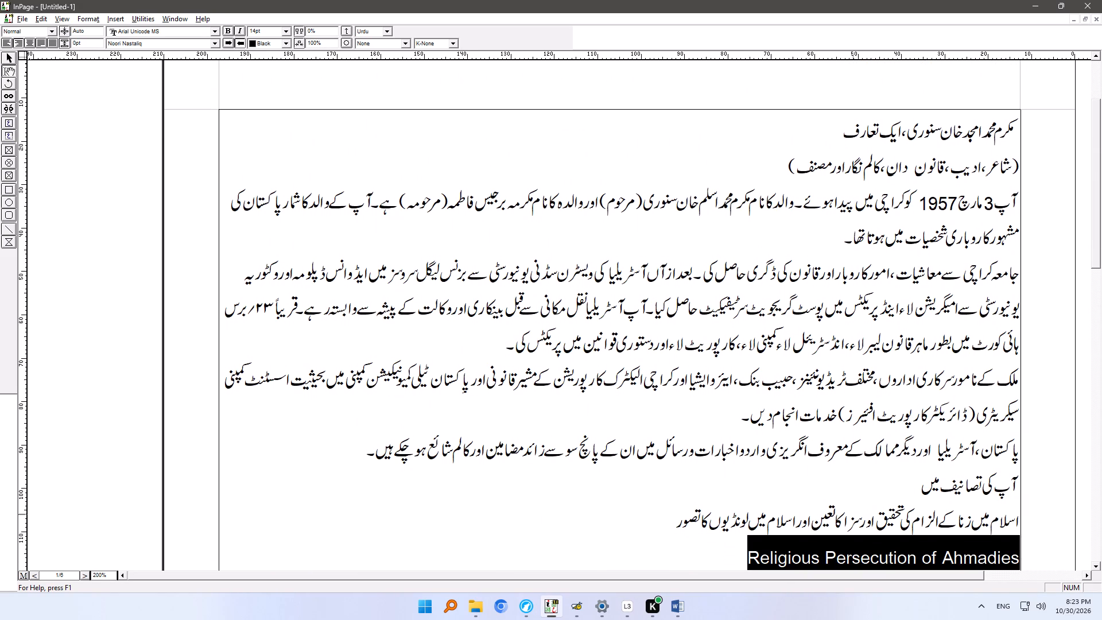
left_click(521, 604)
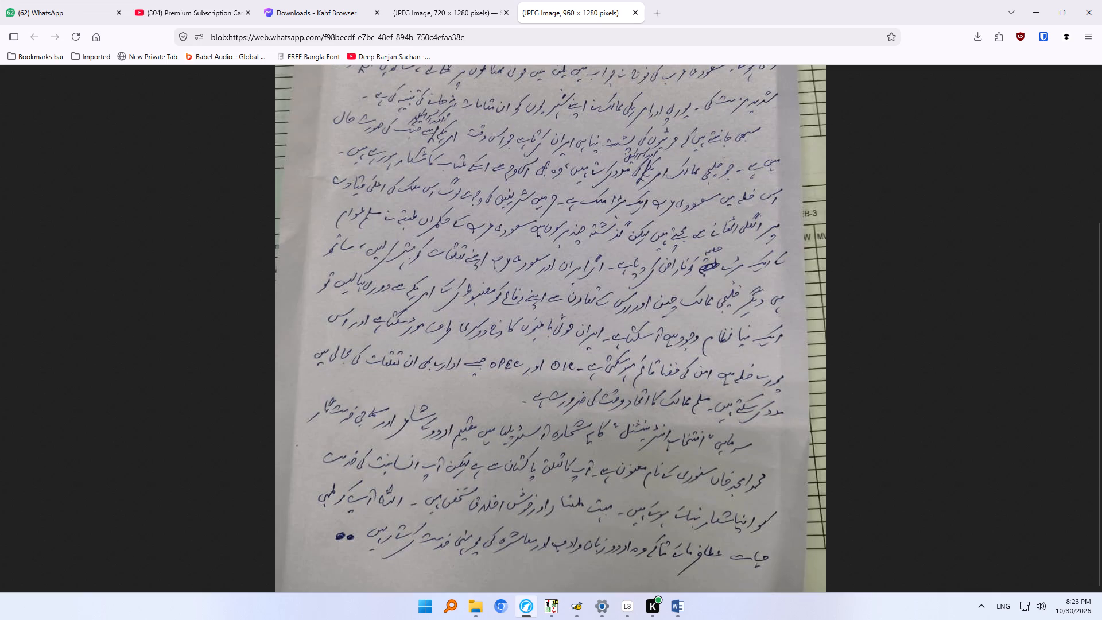
left_click(654, 12)
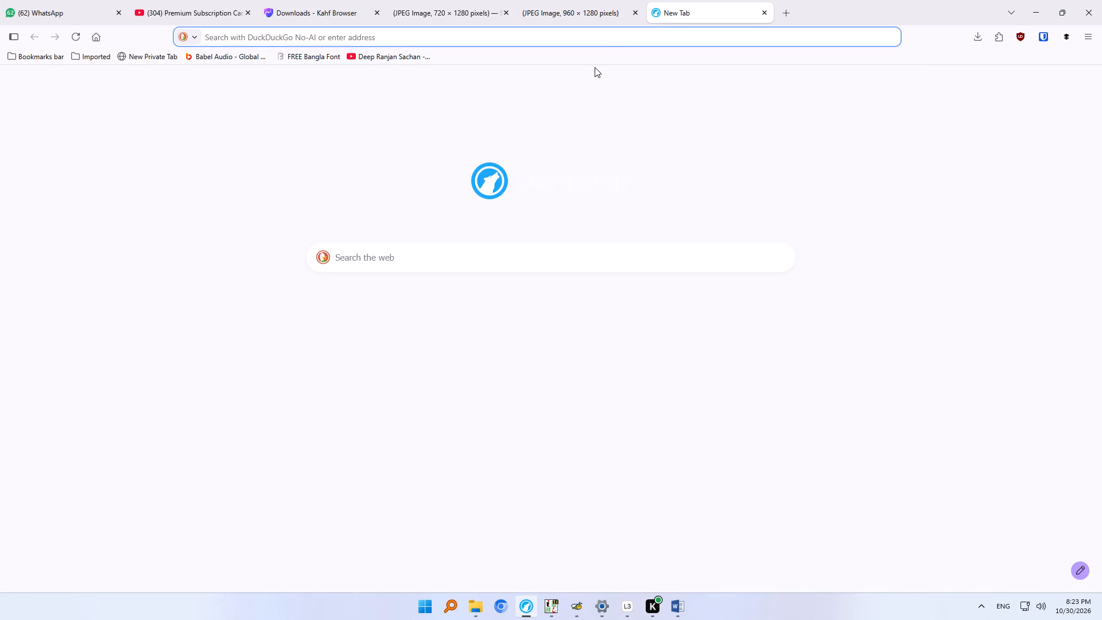
key("ctrl+v")
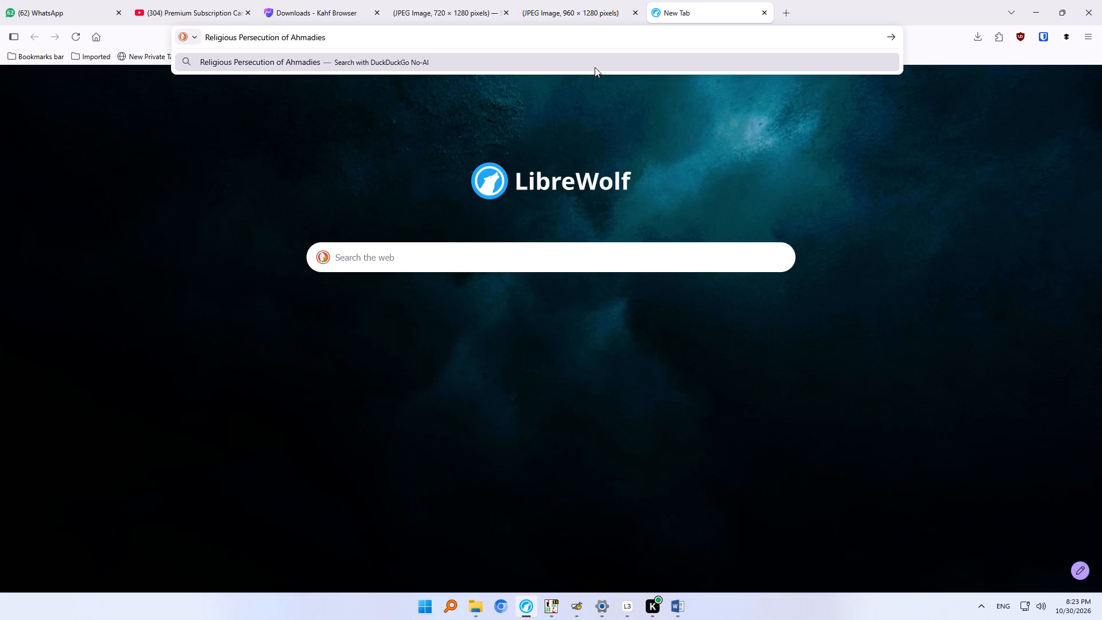
key("space")
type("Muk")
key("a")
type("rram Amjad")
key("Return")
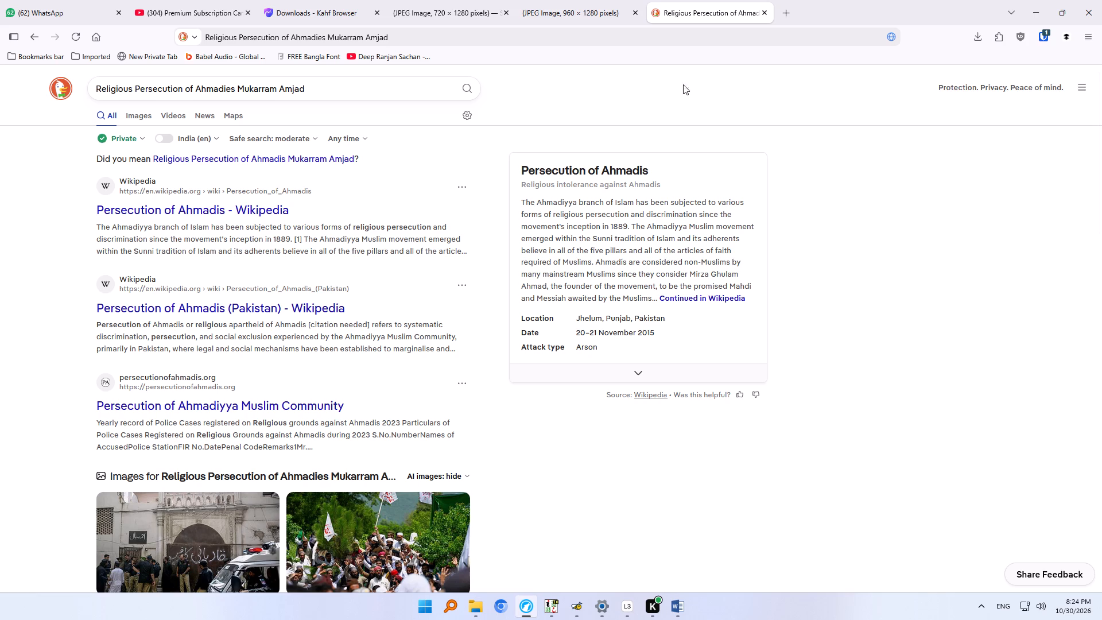
Look through the search results for the author's book and the wording of its title.
left_click_drag(1101, 200, 1101, 297)
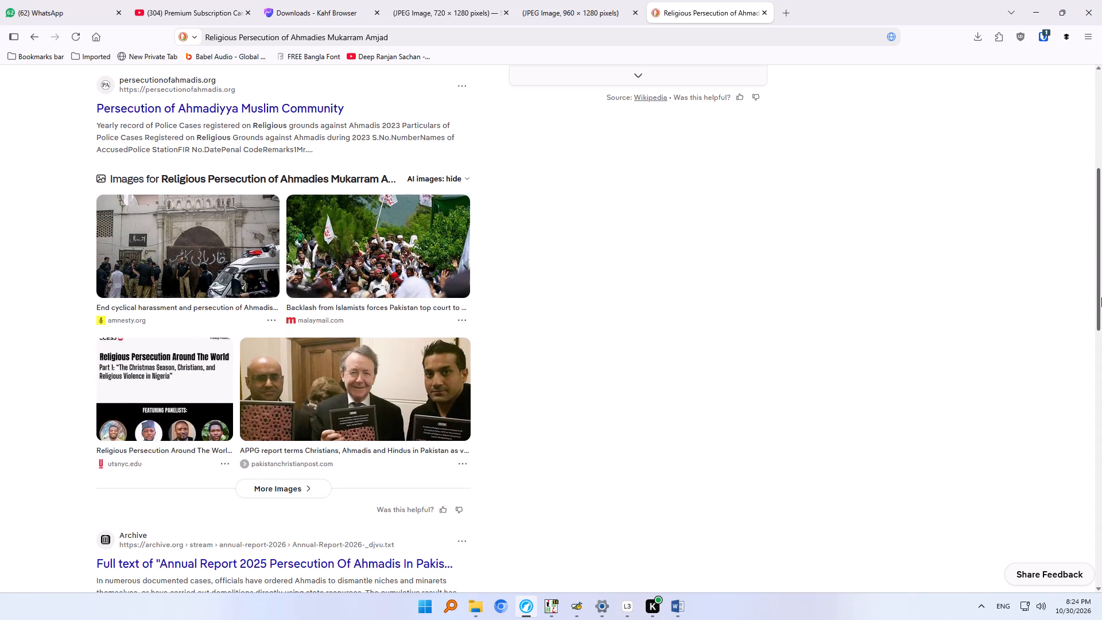
left_click_drag(1101, 297, 1101, 363)
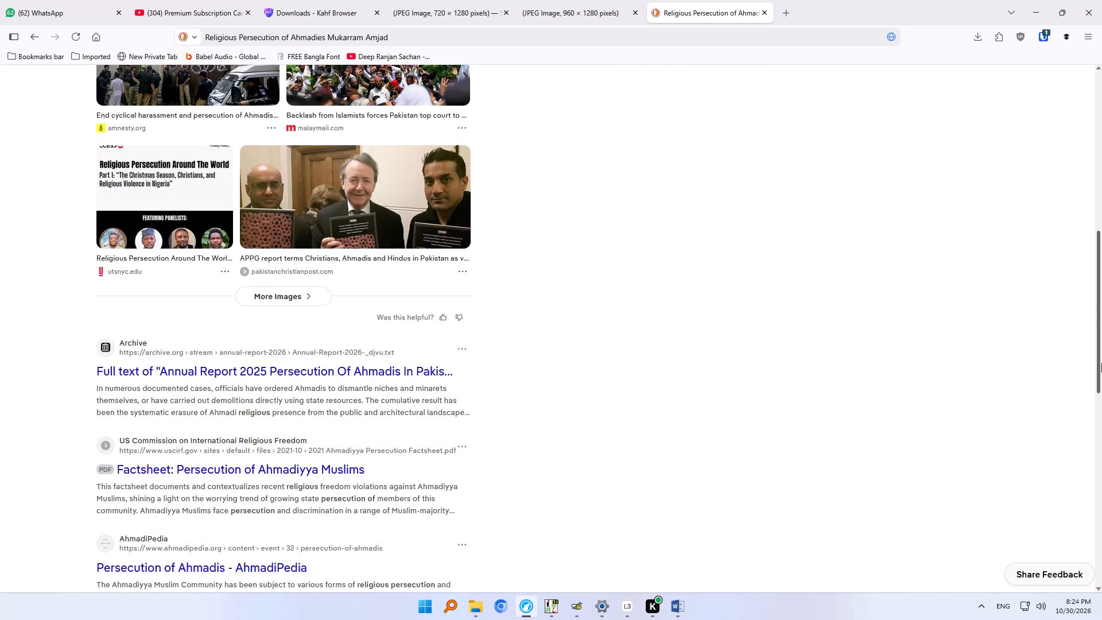
left_click_drag(1101, 363, 1101, 413)
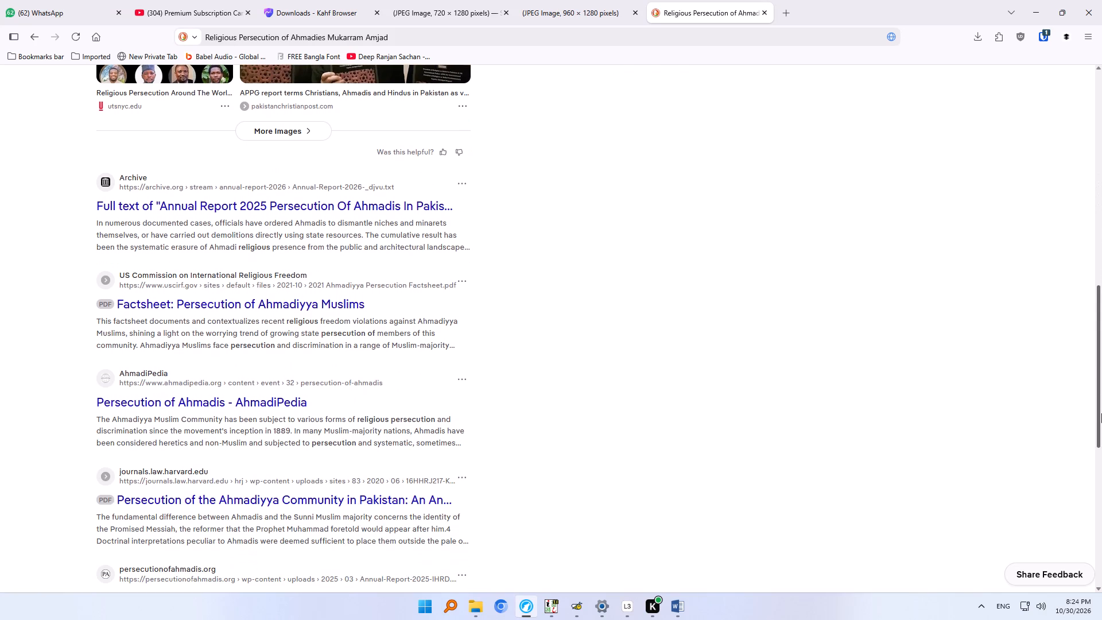
left_click_drag(1101, 413, 1101, 458)
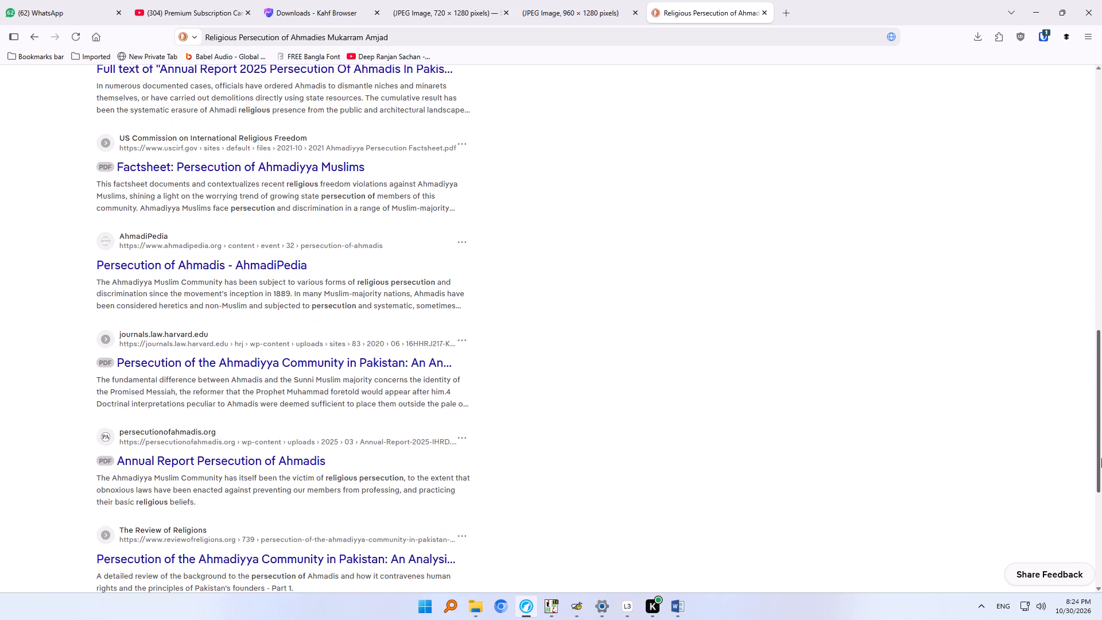
left_click_drag(1101, 458, 1101, 482)
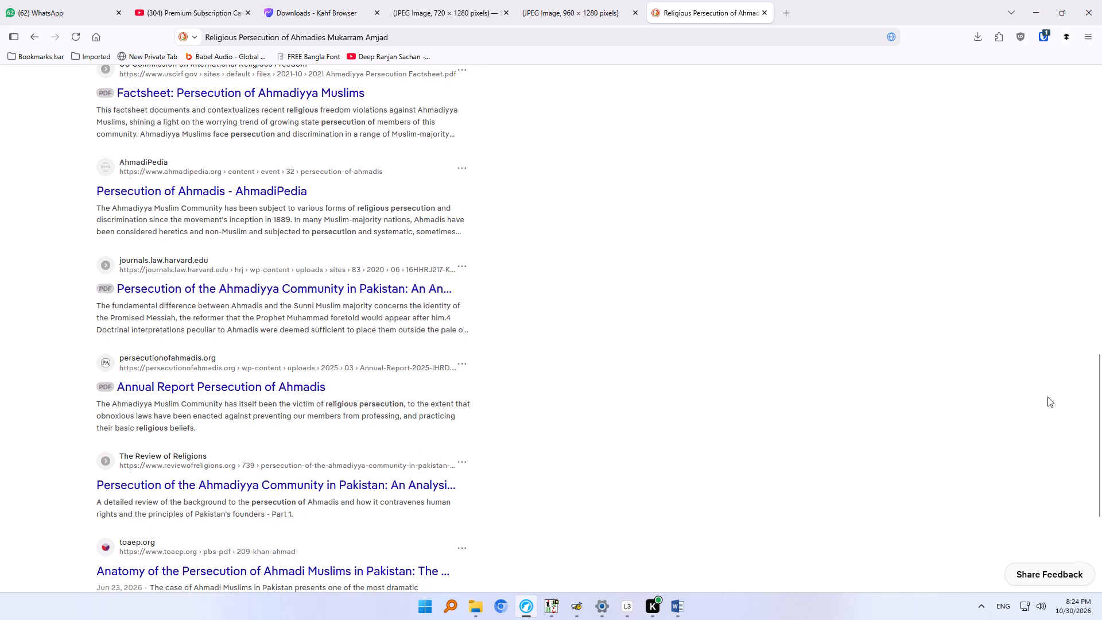
left_click_drag(1101, 409, 1101, 470)
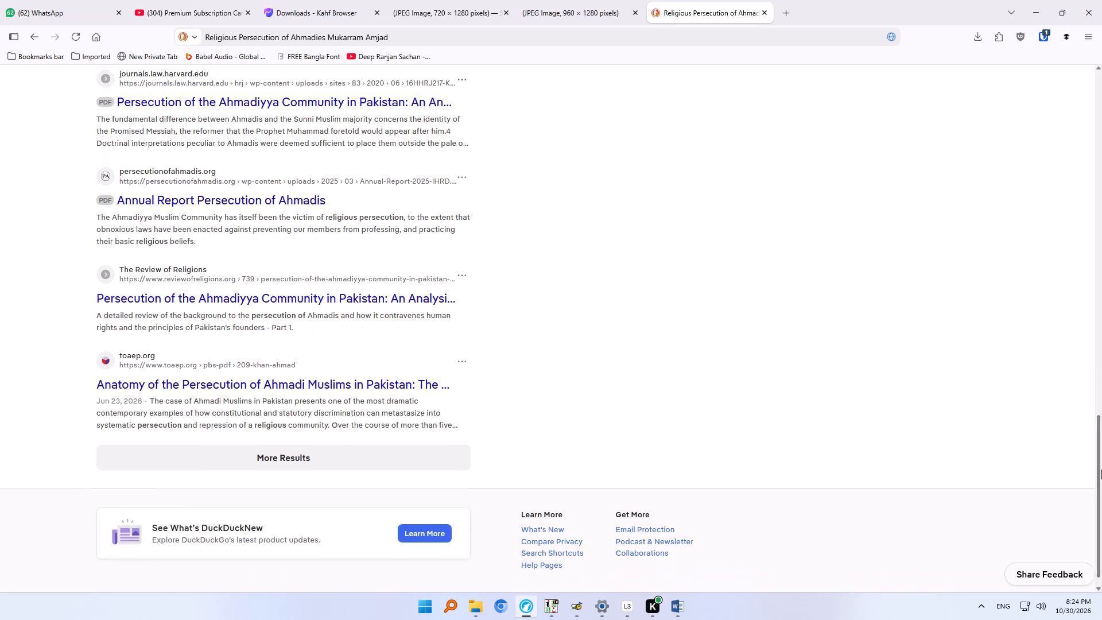
Return to the InPage document and remove the extra space between قانون and دان in the line below the heading.
key("alt+Tab")
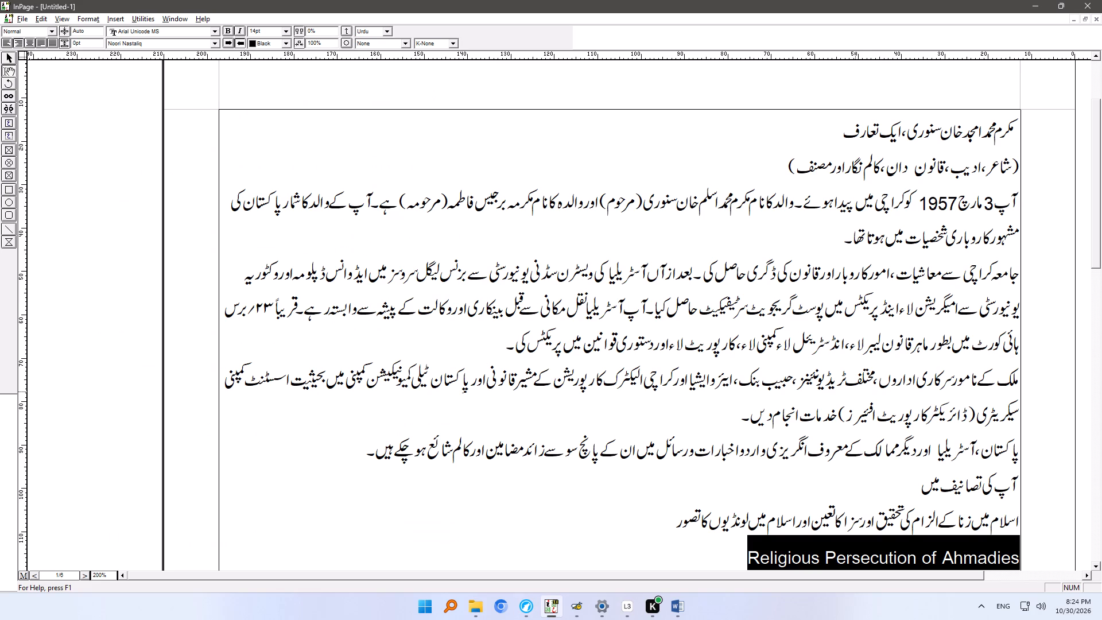
left_click(909, 171)
key("BackSpace")
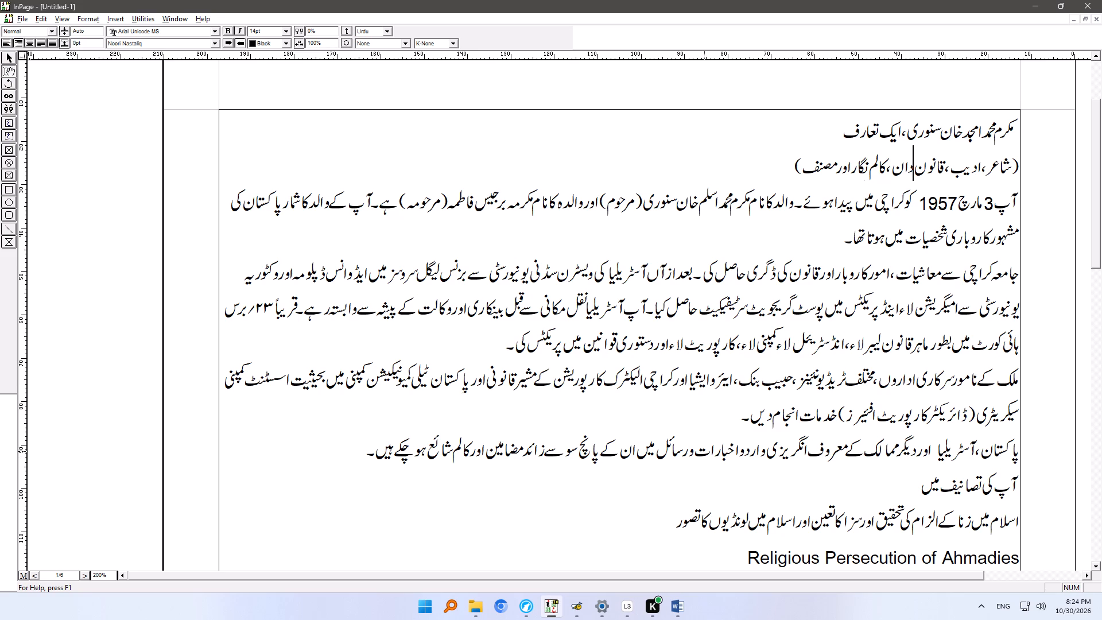
Join the first book title line onto آپ کی تصانیف میں, adding a double quotation mark before اسلام.
left_click(712, 420)
left_click(911, 487)
right_click_drag(873, 483, 857, 207, "ctrl")
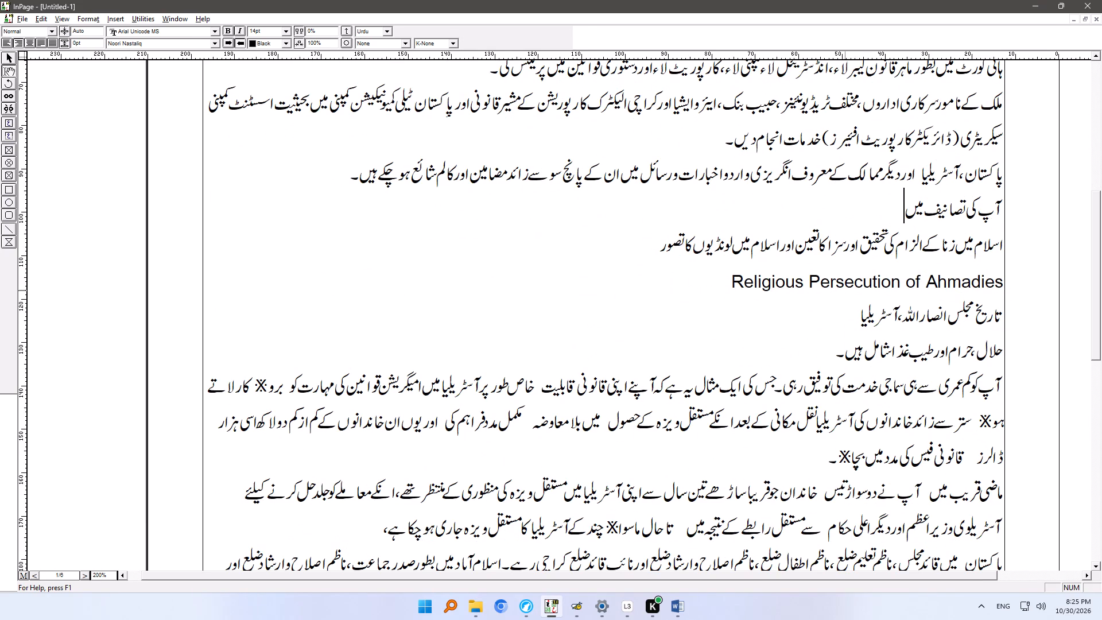
key("bracketright")
key("BackSpace")
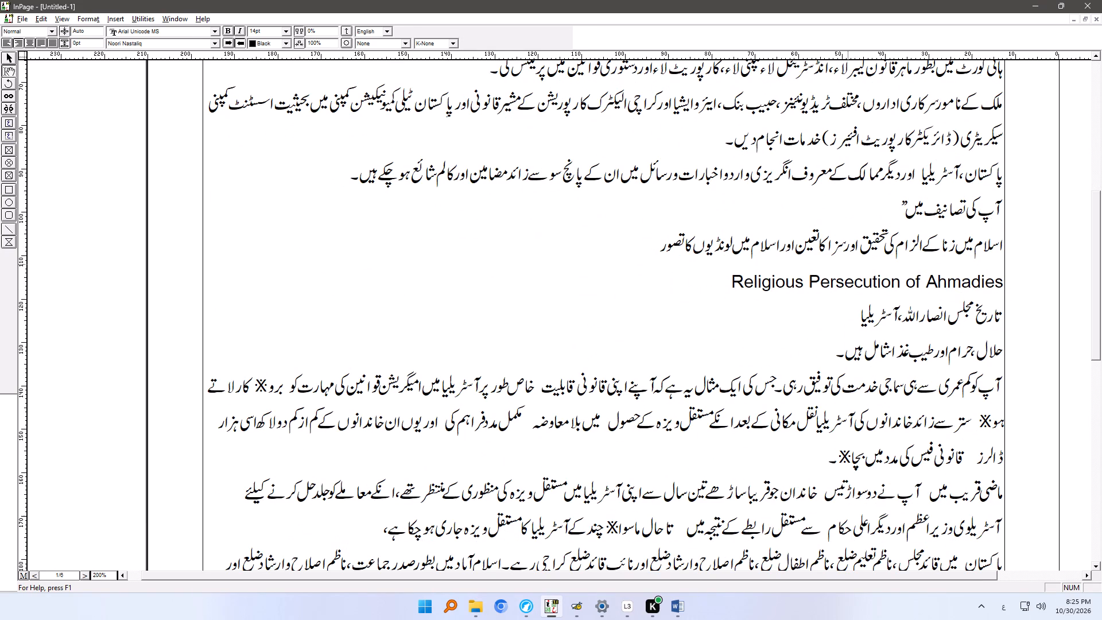
key("Delete")
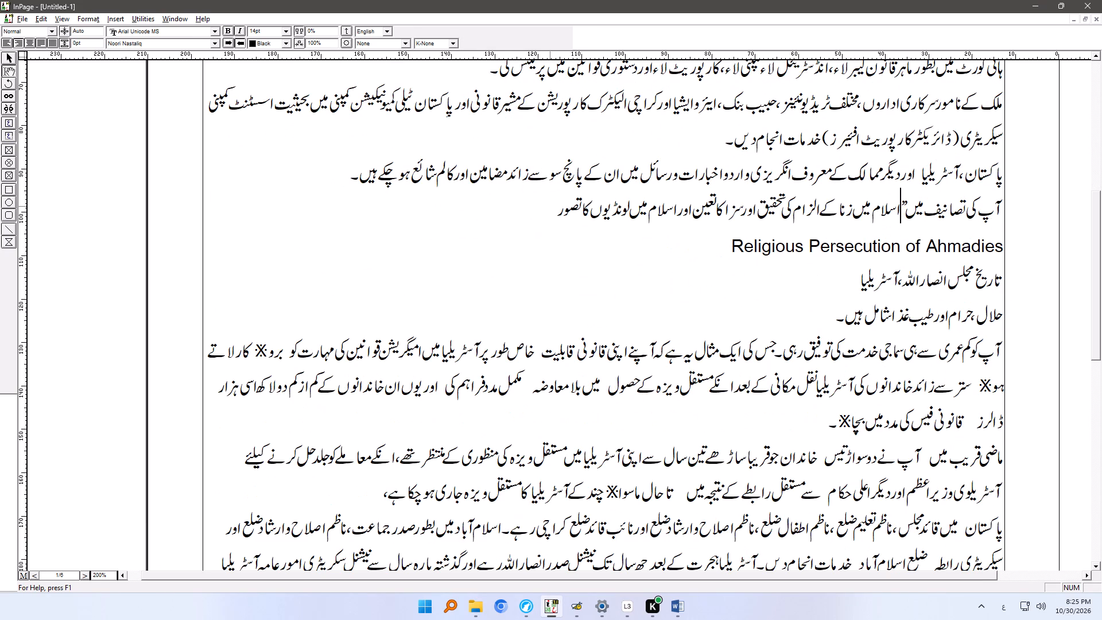
Replace the word اور between تعین and اسلام in the book list with an Urdu comma.
left_click(551, 207)
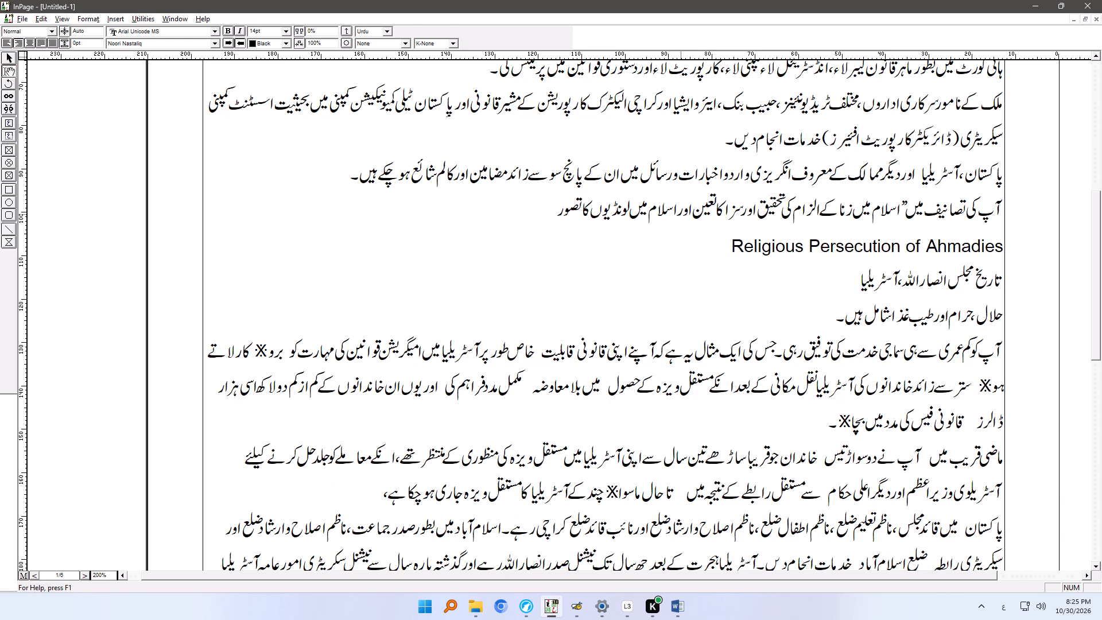
left_click_drag(680, 210, 696, 208)
left_click(694, 208)
left_click_drag(694, 210, 682, 208)
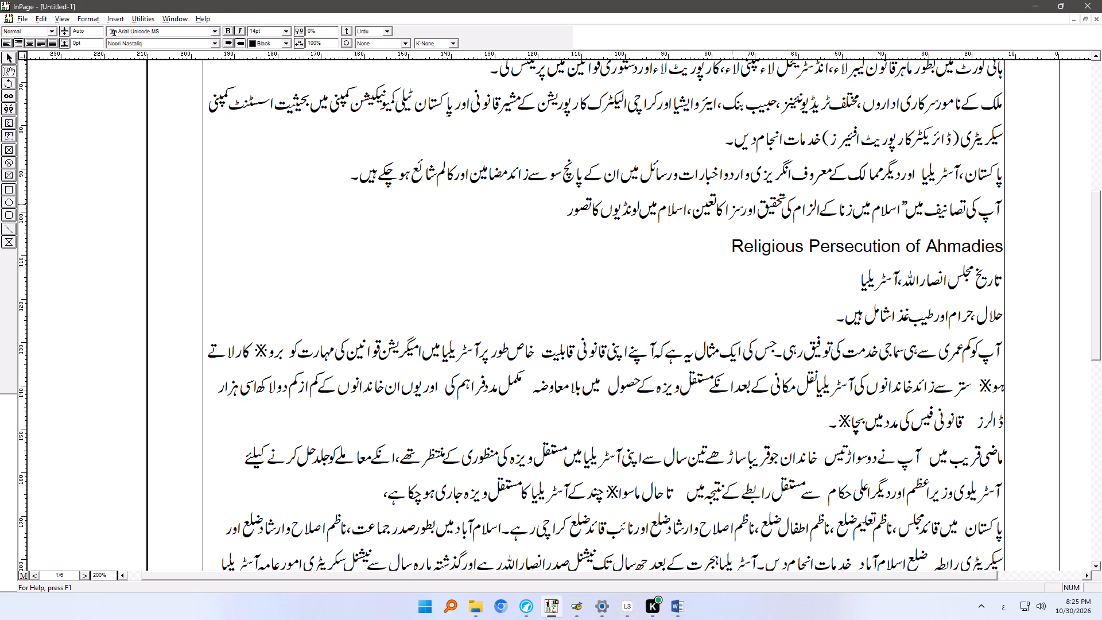
Join the Religious Persecution of Ahmadies and تاریخ مجلس انصار اللہ lines onto the book list, separating the titles with commas.
left_click(558, 209)
key("Delete")
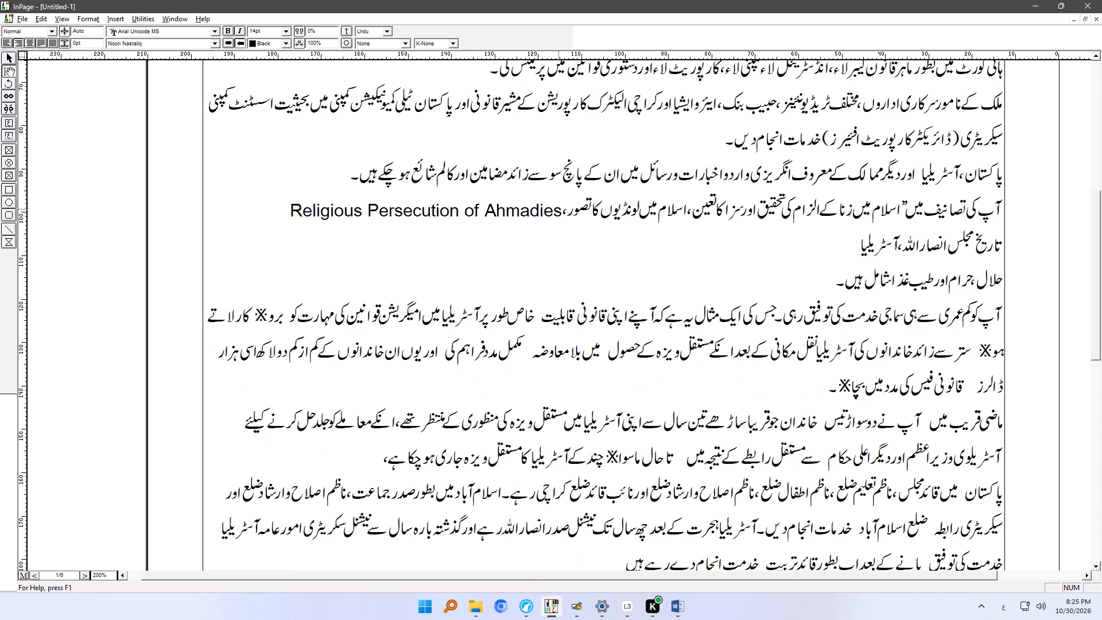
key("End")
key("End")
key("space")
key("Delete")
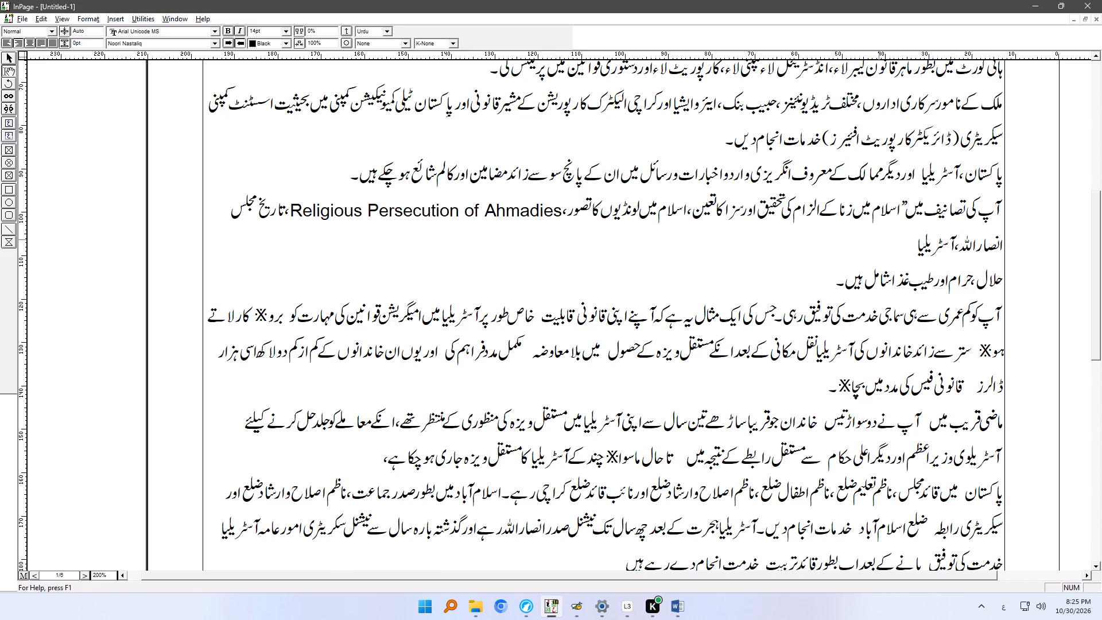
Move the comma from before آسٹریلیا to after it and join the last title line, adding a single quotation mark before حلال.
left_click(957, 246)
key("Delete")
left_click(896, 250)
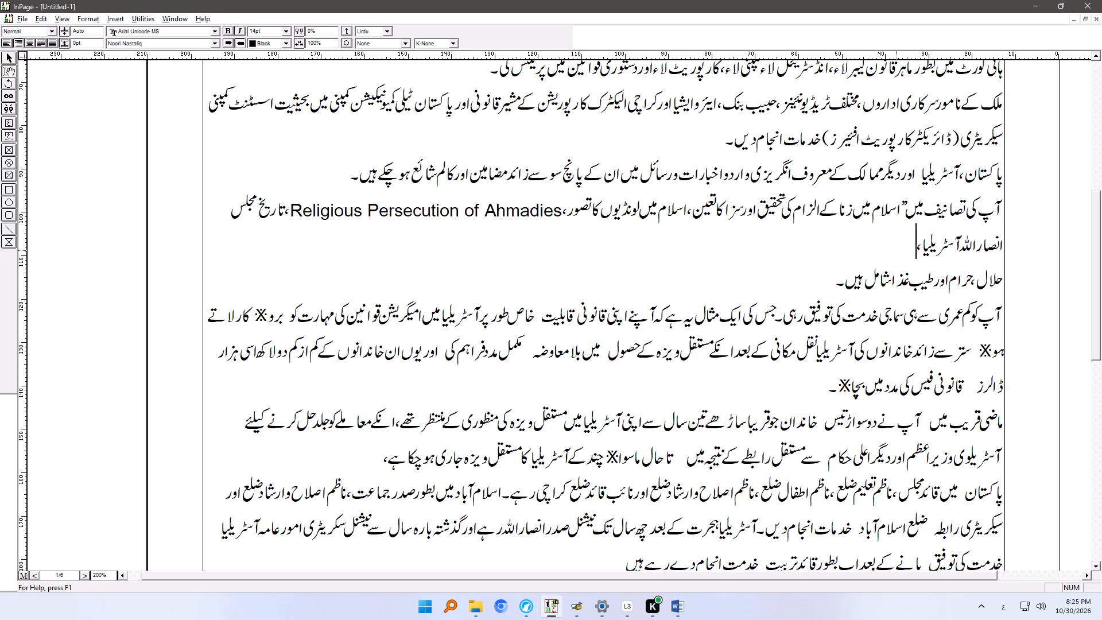
key("Delete")
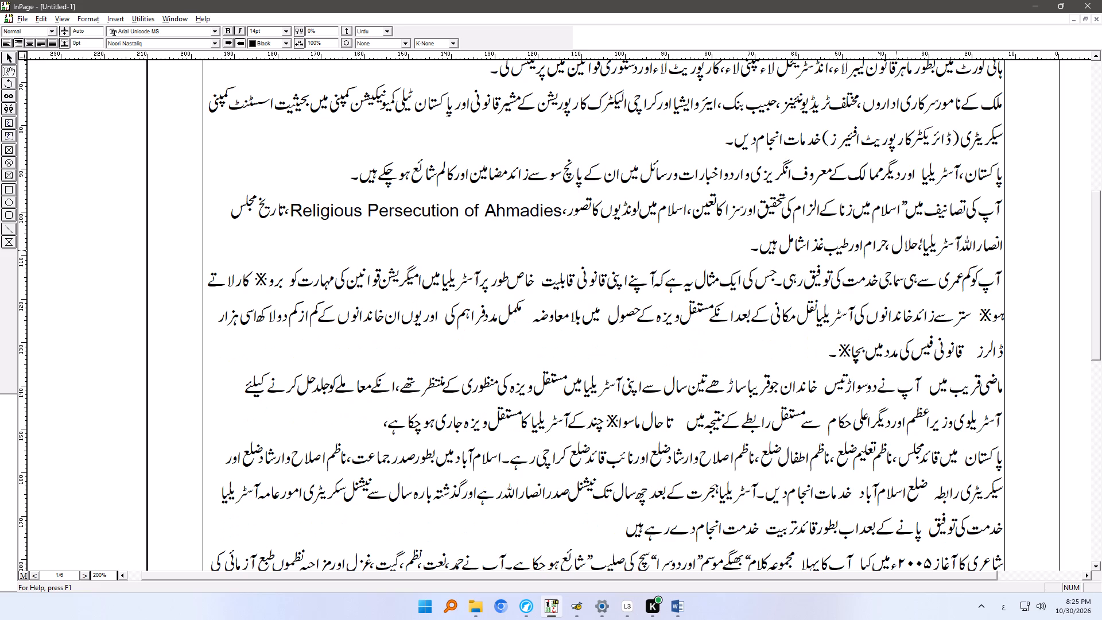
key("BackSpace")
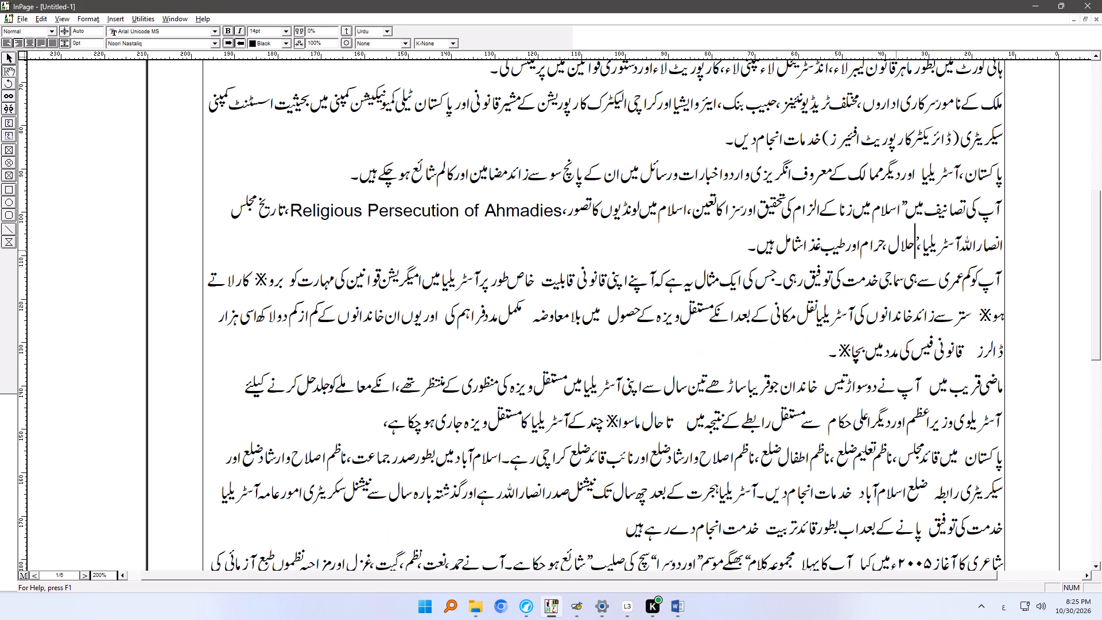
Retype the end of غذا in the last book title and add a closing single quotation mark before شامل ہیں.
left_click(808, 243)
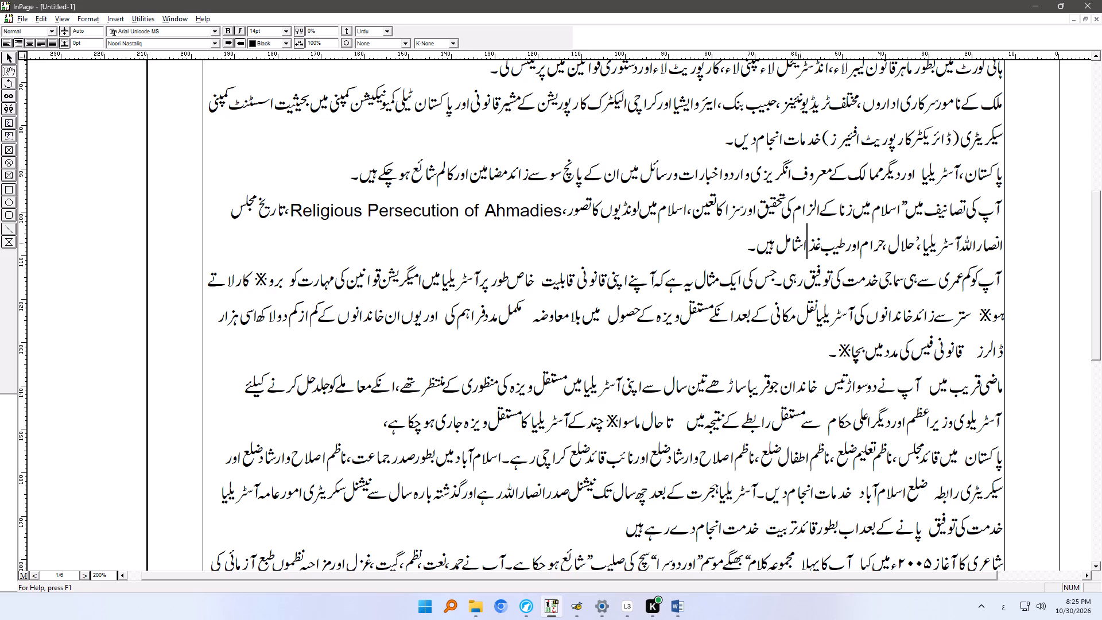
left_click(800, 243)
key("BackSpace")
key("BackSpace")
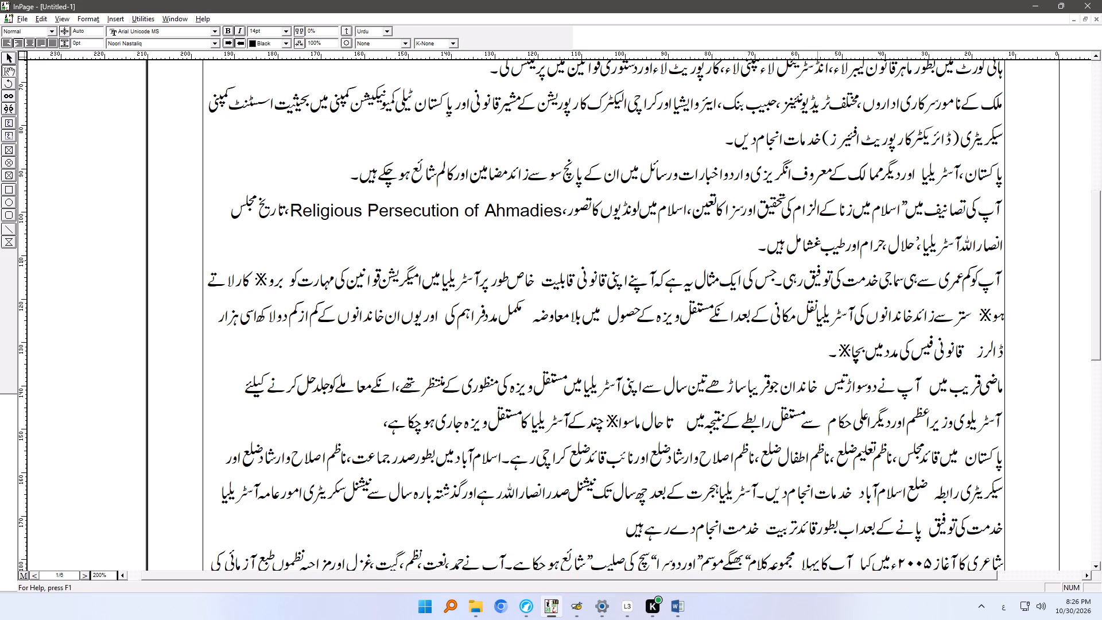
key("BackSpace")
type("ذا")
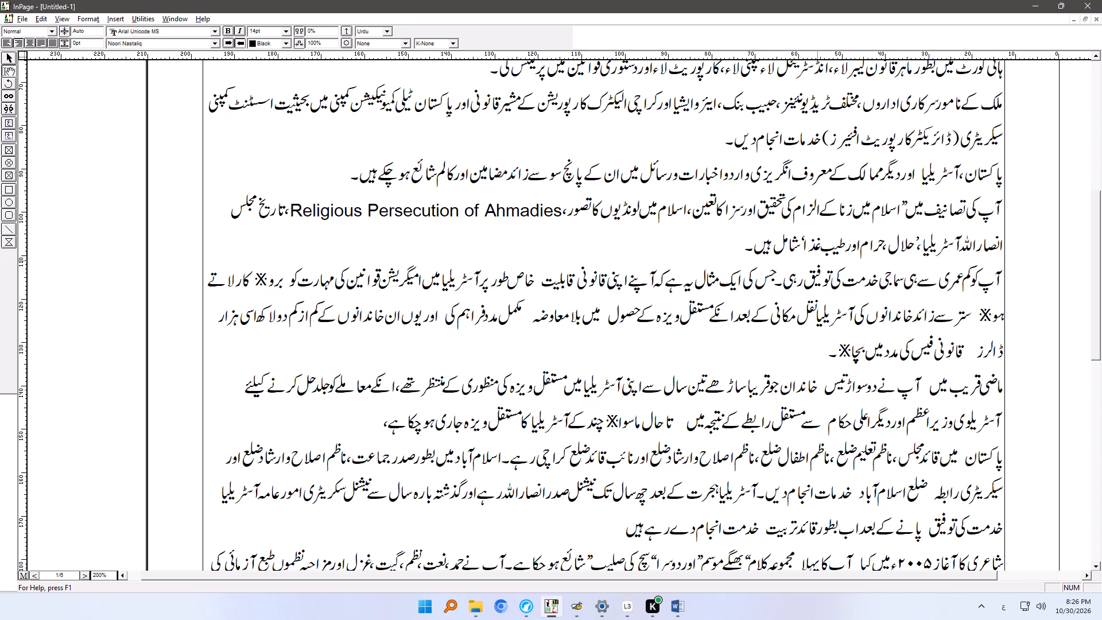
key("space")
Remove the extra space after قابلیت and split آپنے into آپ نے in the social service paragraph.
left_click(540, 277)
key("BackSpace")
left_click(646, 281)
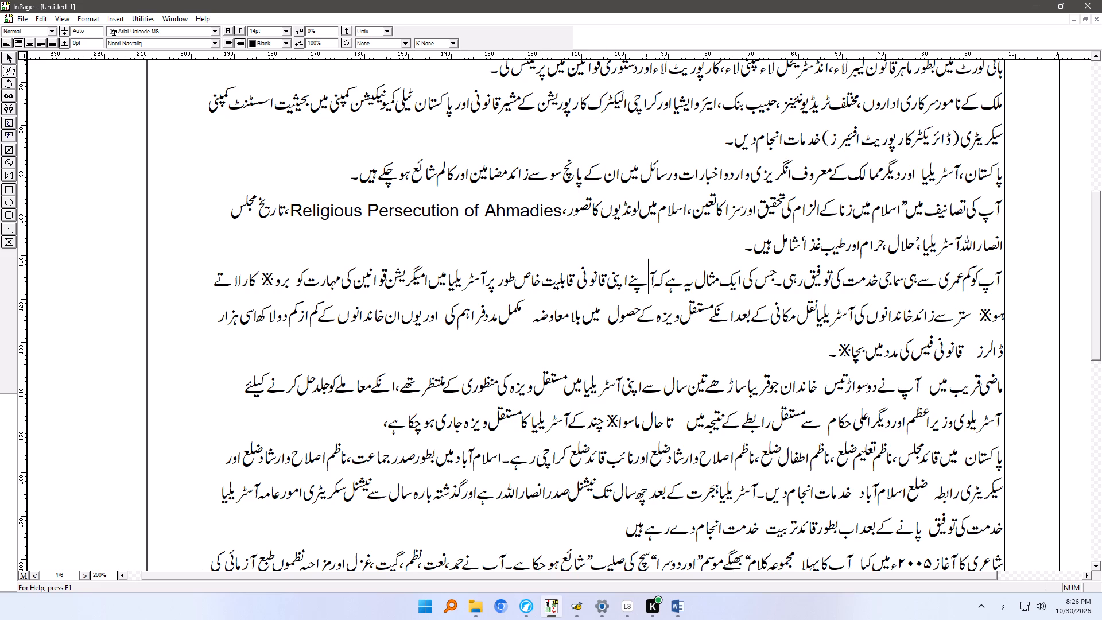
key("Delete")
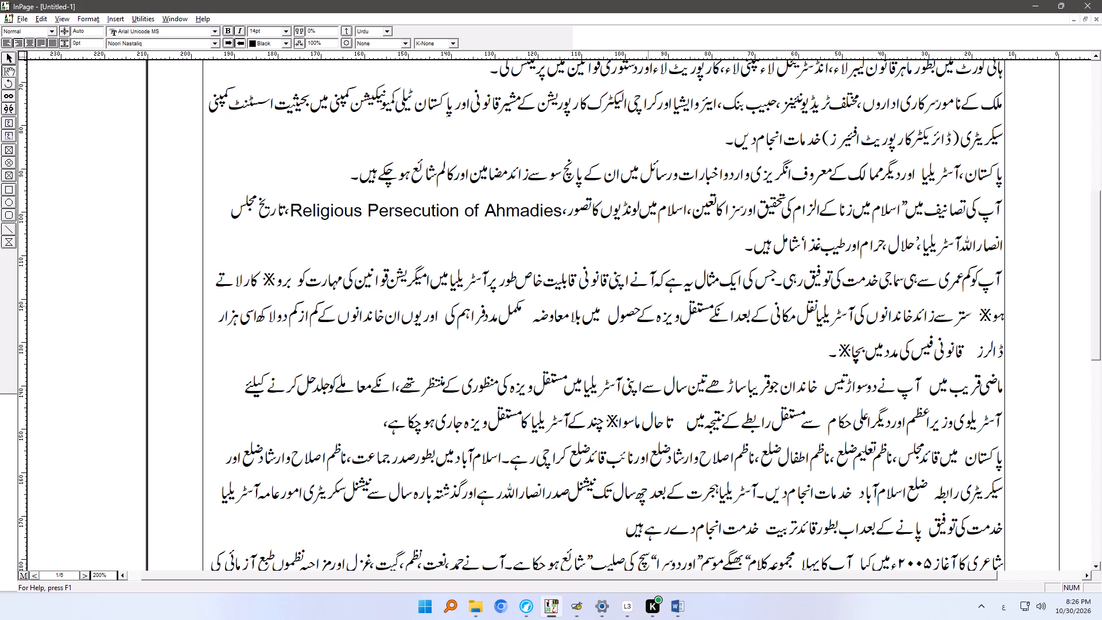
type("پ")
key("space")
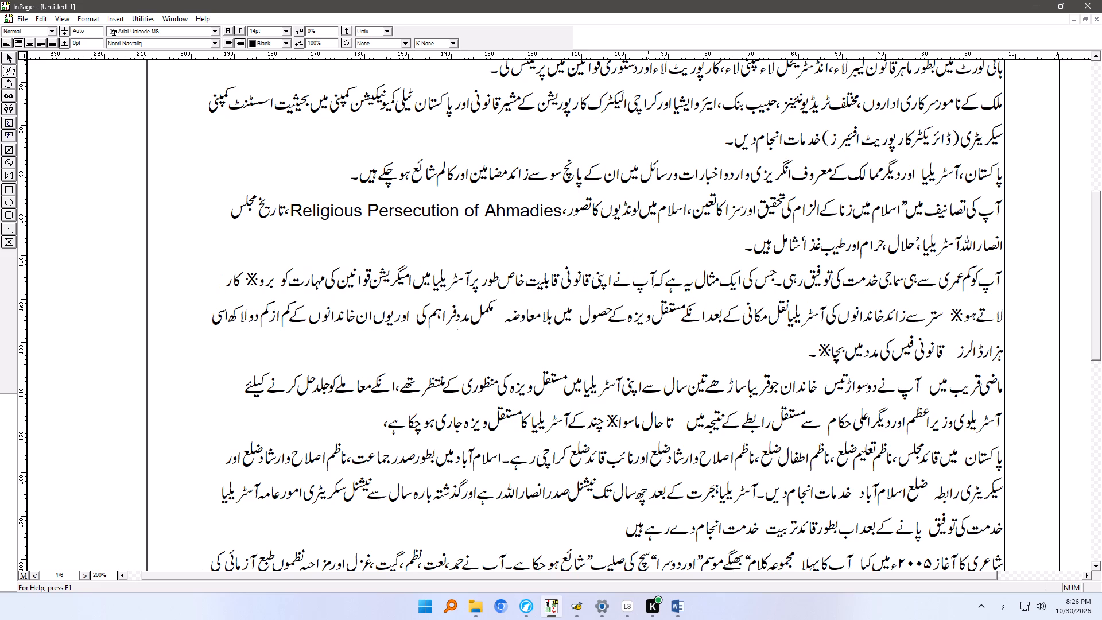
Replace the broken symbols with ئے to form بروئے and ہوئے, and remove the extra space before ستر.
left_click_drag(248, 281, 253, 281)
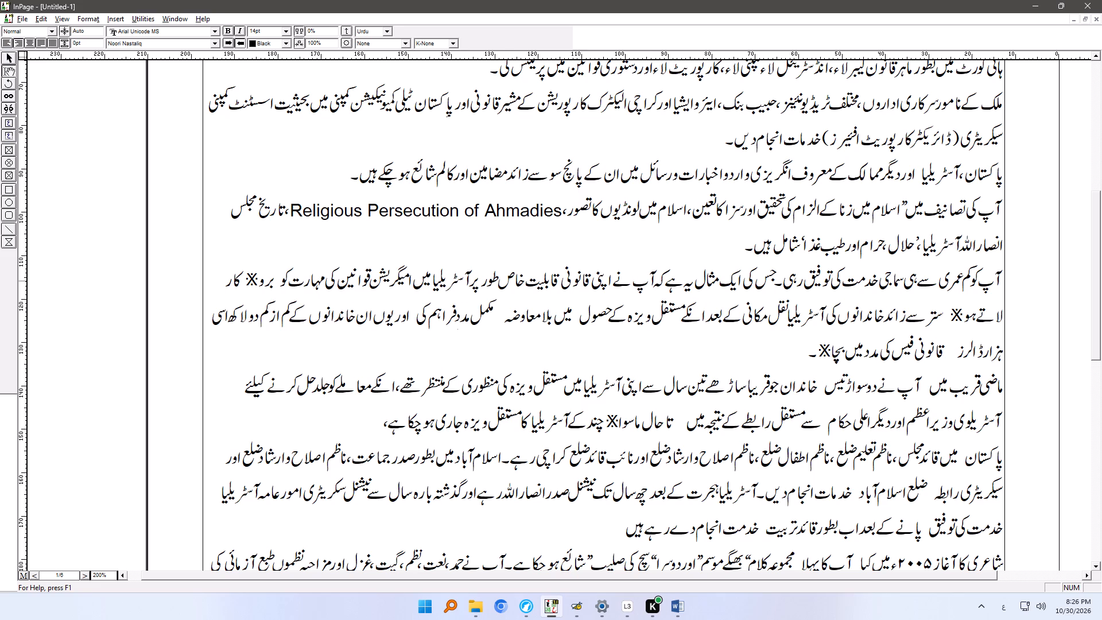
left_click_drag(253, 281, 267, 281)
left_click(267, 281)
left_click_drag(243, 277, 258, 277)
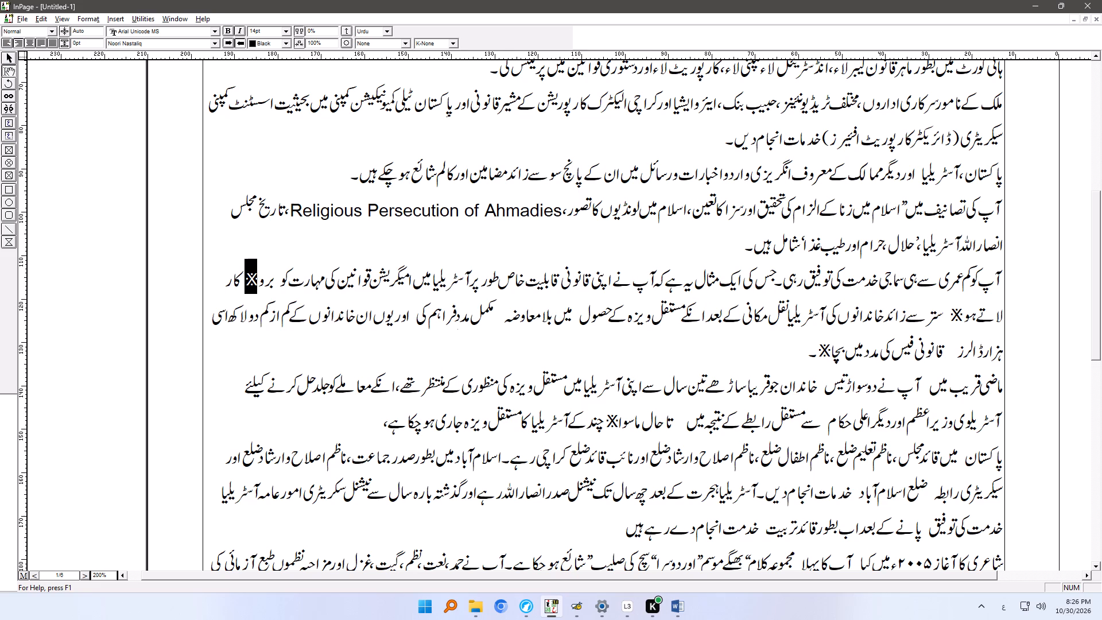
left_click_drag(258, 277, 259, 277)
type("ئے")
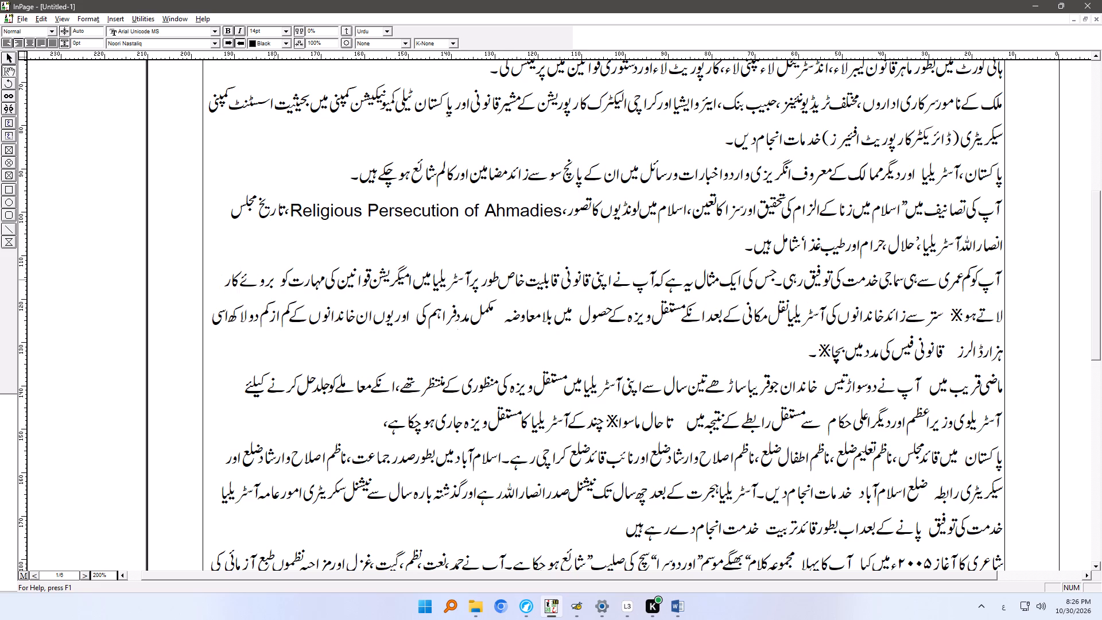
left_click_drag(954, 318, 967, 319)
type("ئے")
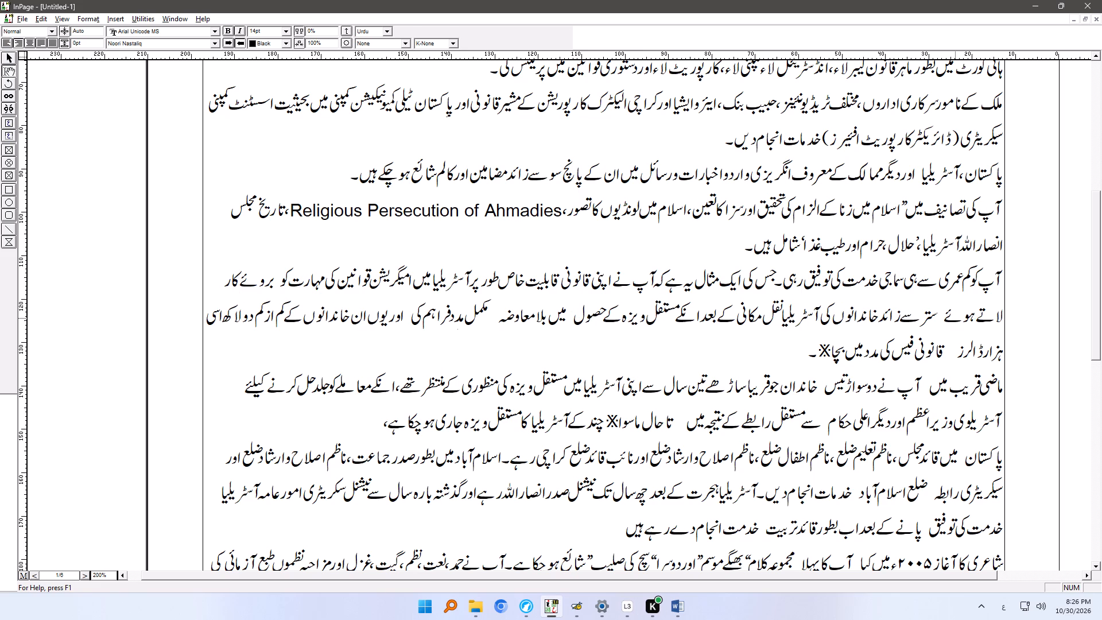
key("Delete")
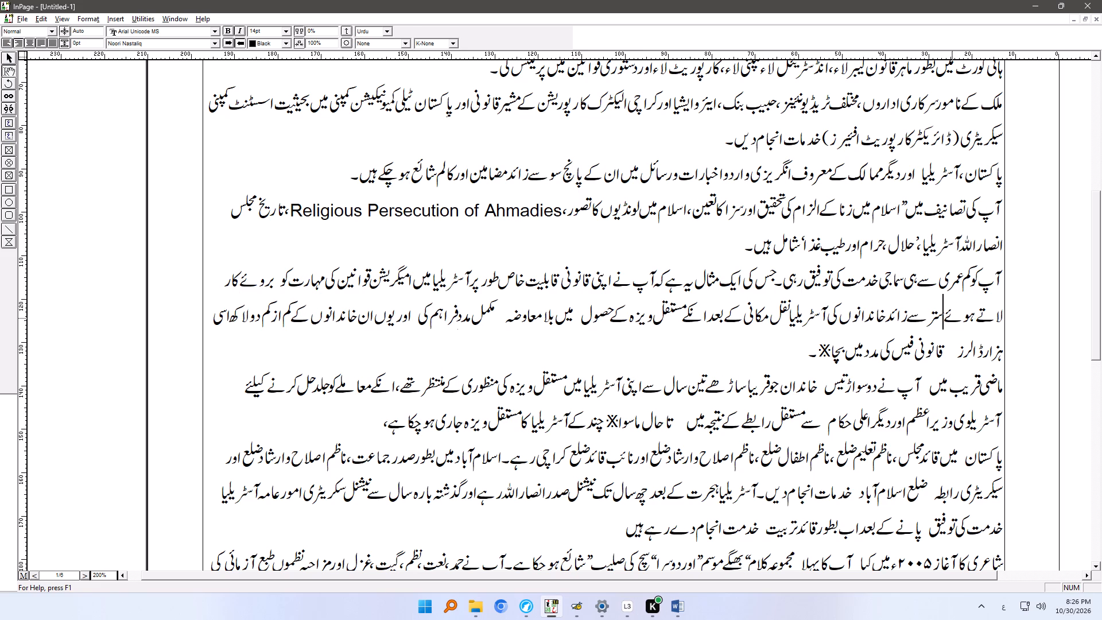
Split انکے into ان کے before مستقل, and remove the extra spaces after حصول and بلا معاوضہ in the same line.
left_click(700, 313)
key("Delete")
type("ن")
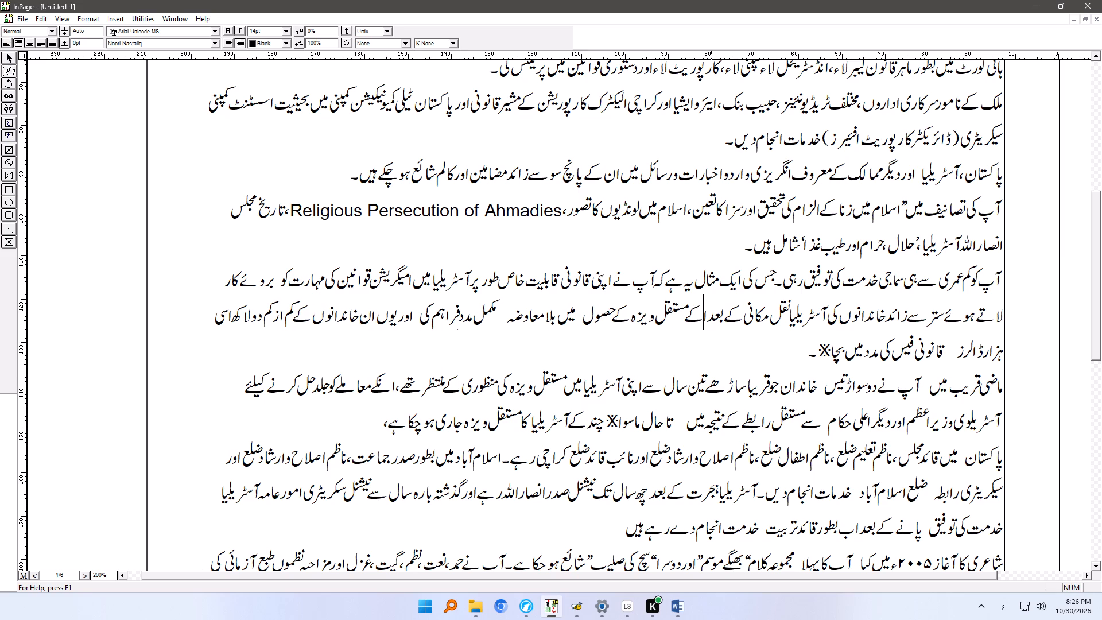
key("space")
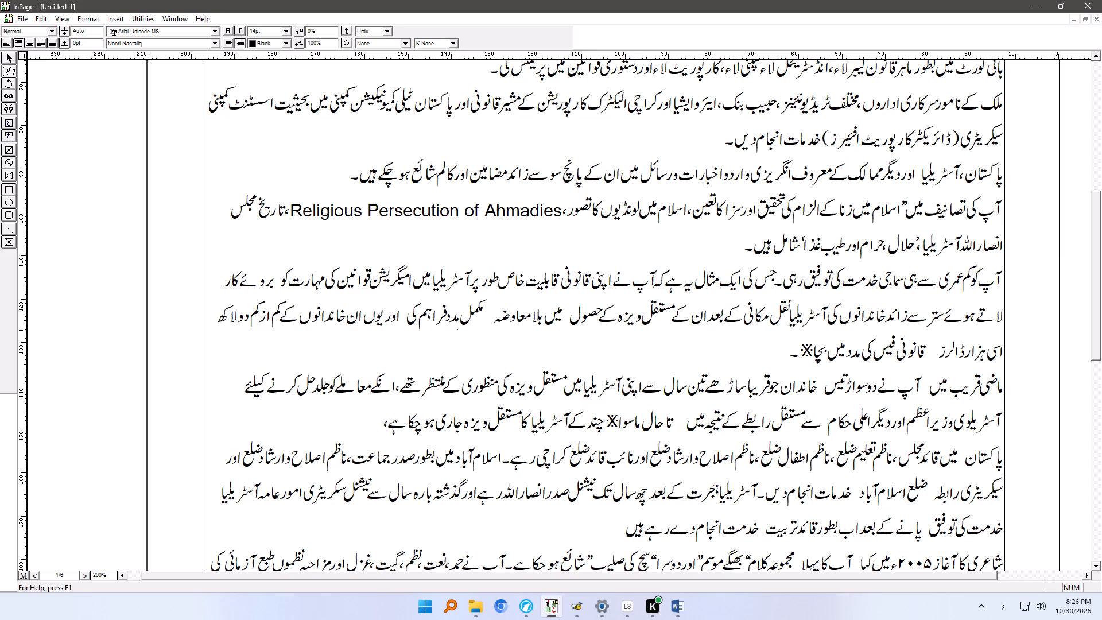
left_click(571, 319)
key("Delete")
left_click(504, 313)
key("Delete")
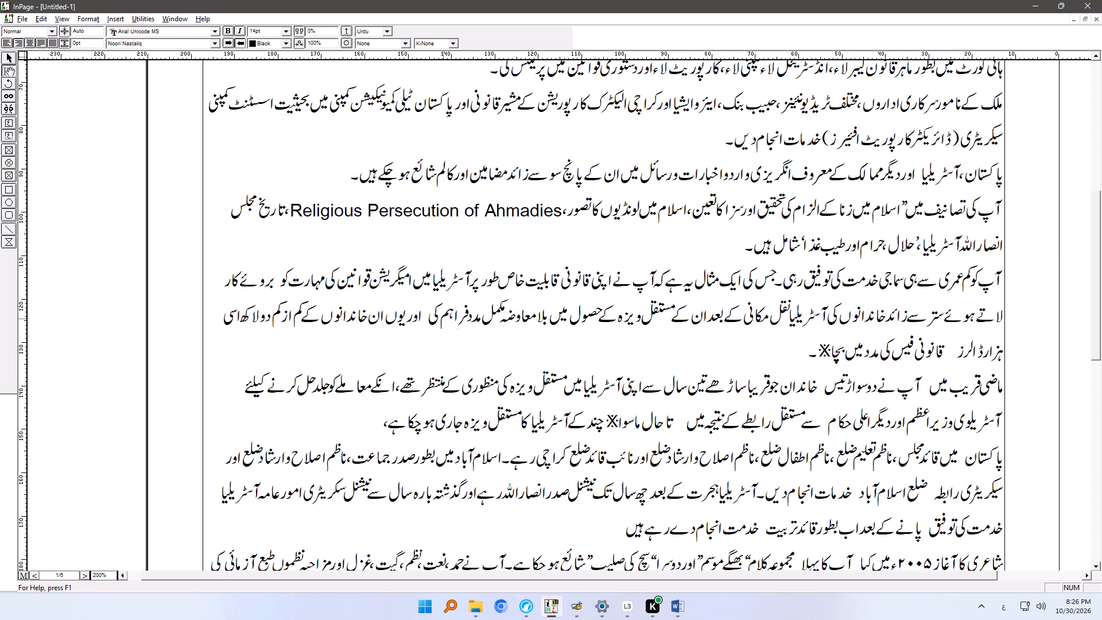
Remove the extra spaces after فراہم کی and after ڈالرز in the social service paragraph.
left_click(426, 316)
key("Delete")
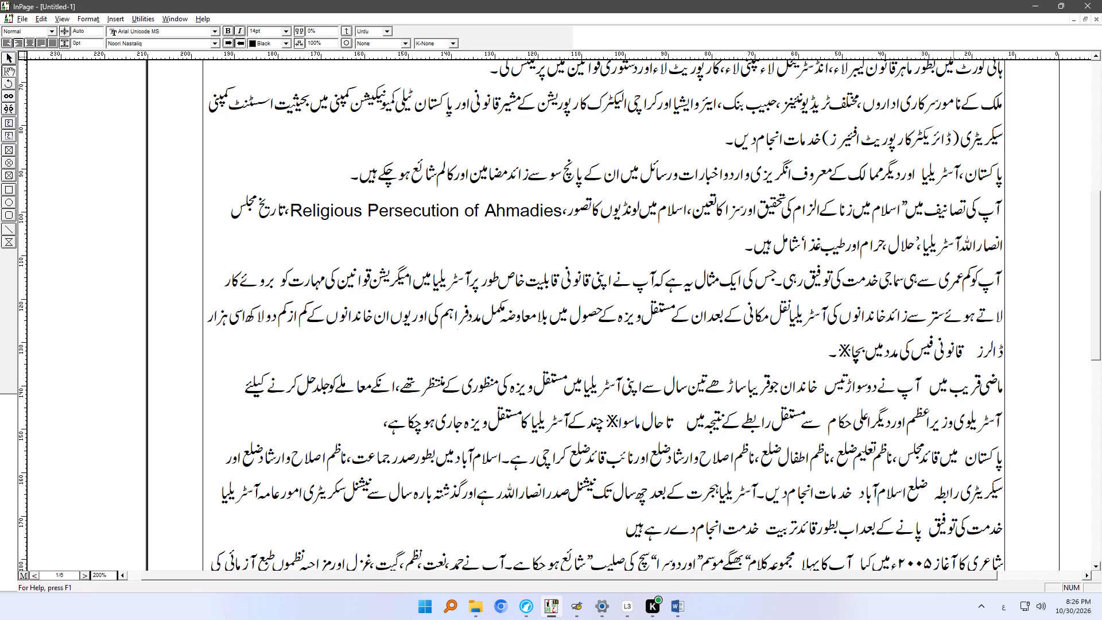
left_click(976, 350)
key("Delete")
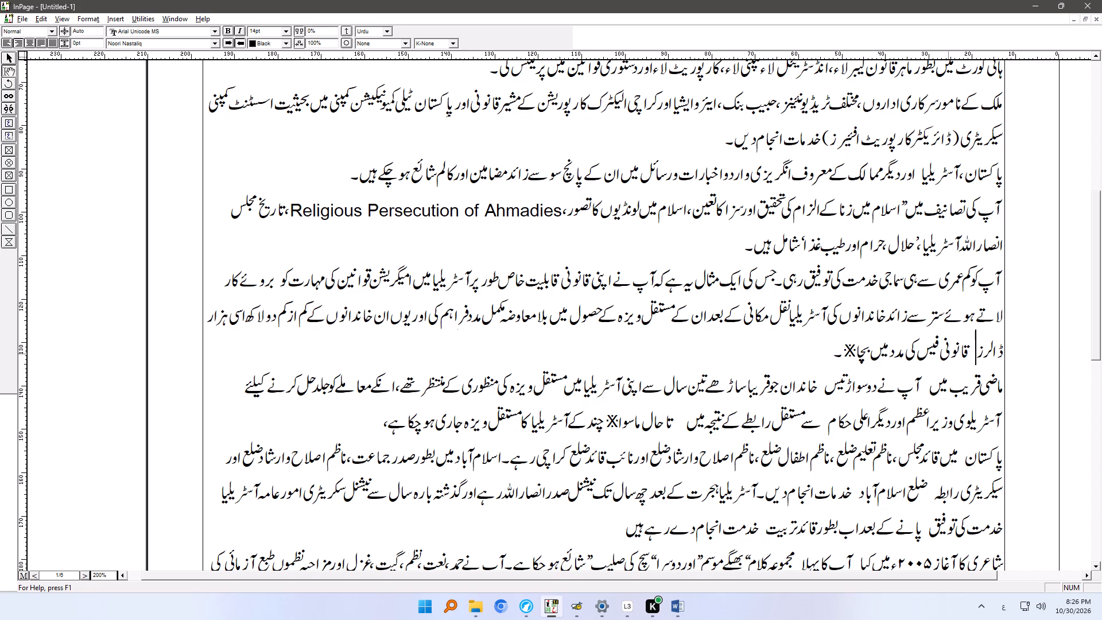
key("Delete")
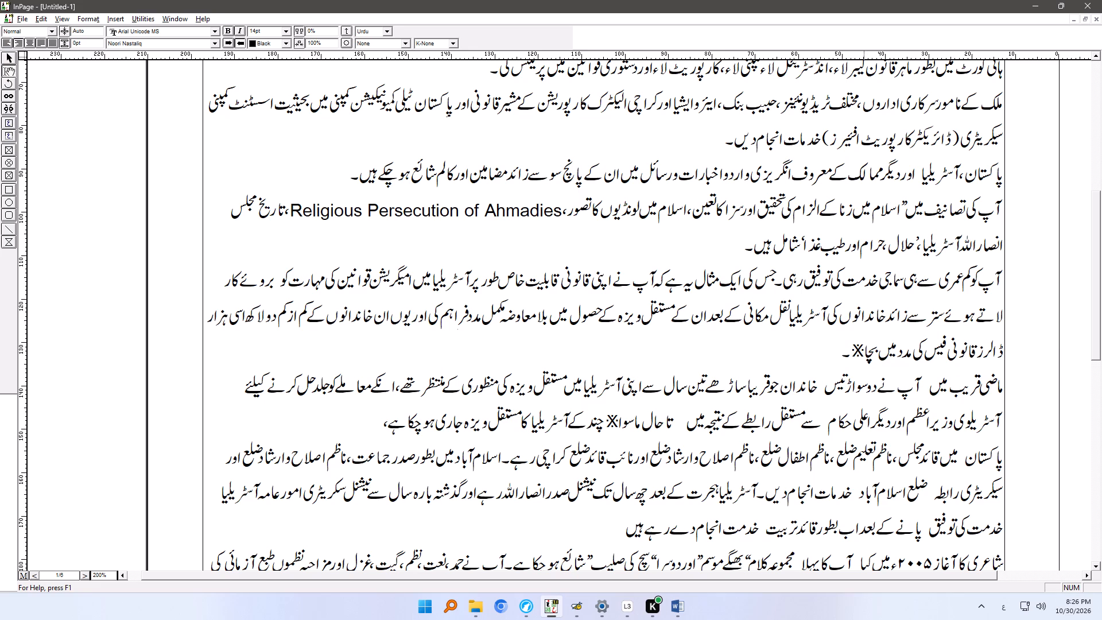
Replace the broken symbol at the end of the social service paragraph with ئے to form بچائے.
left_click(859, 352)
type("ئے")
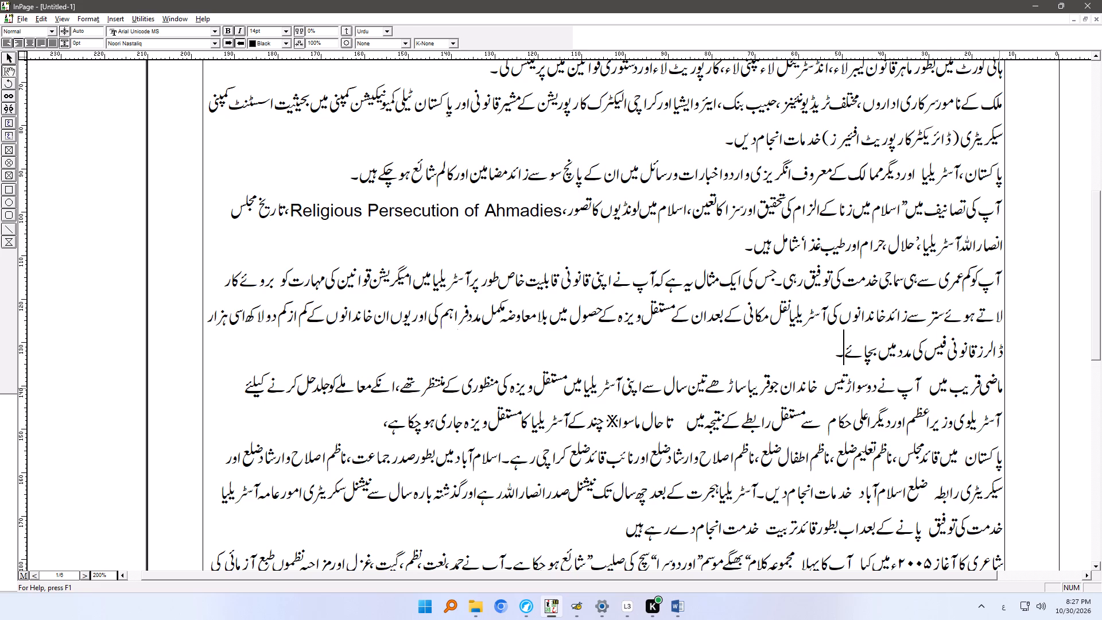
Remove the extra spaces before آپ نے and خاندان in the ماضی قریب paragraph, and add the tanween to form قریباً.
left_click(922, 389)
key("BackSpace")
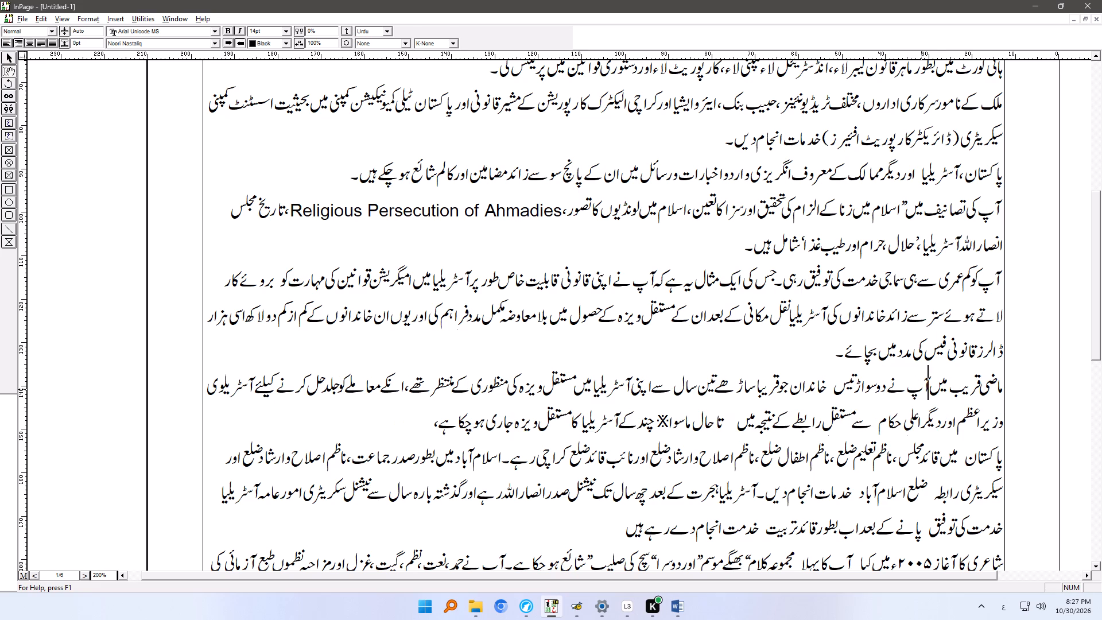
left_click(829, 387)
key("BackSpace")
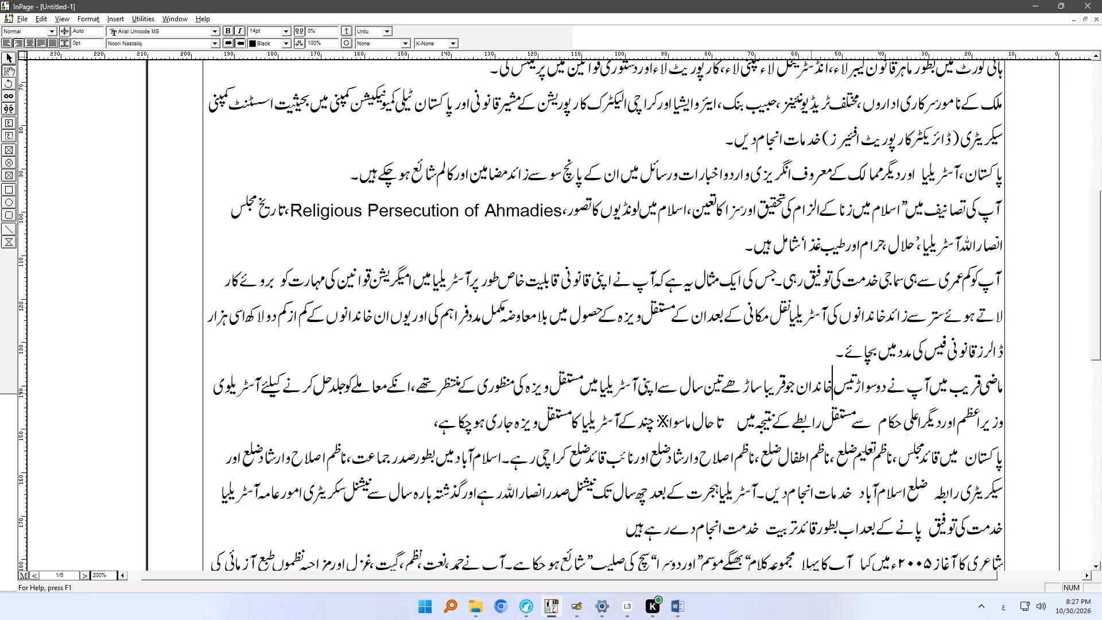
left_click(766, 387)
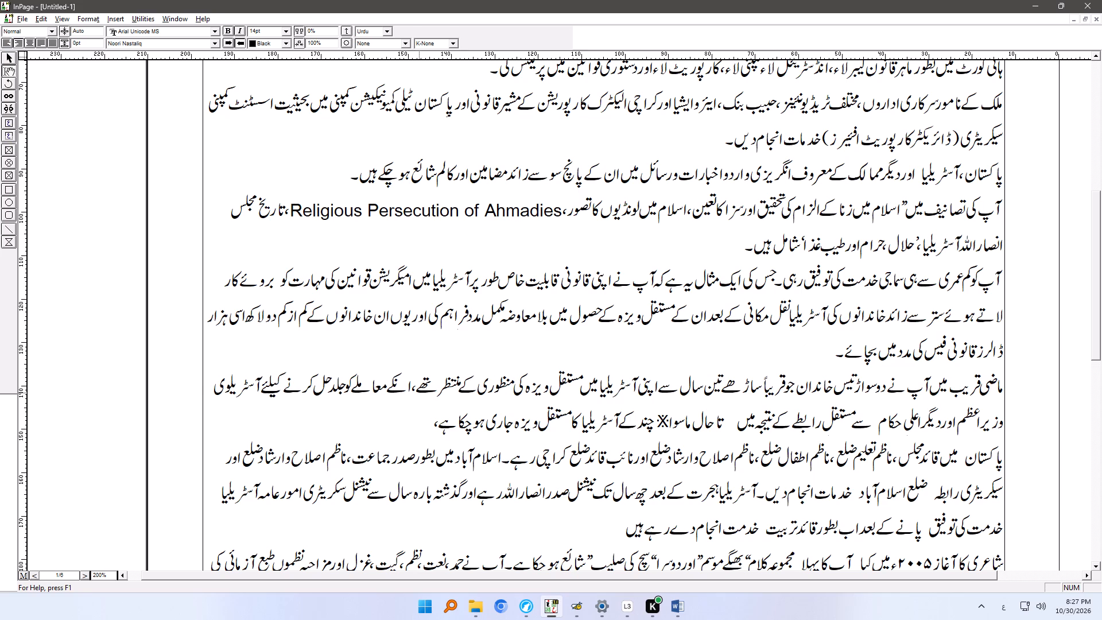
Split انکے into ان کے before معاملے in the ماضی قریب paragraph.
left_click(403, 383)
key("Delete")
type("ن")
key("space")
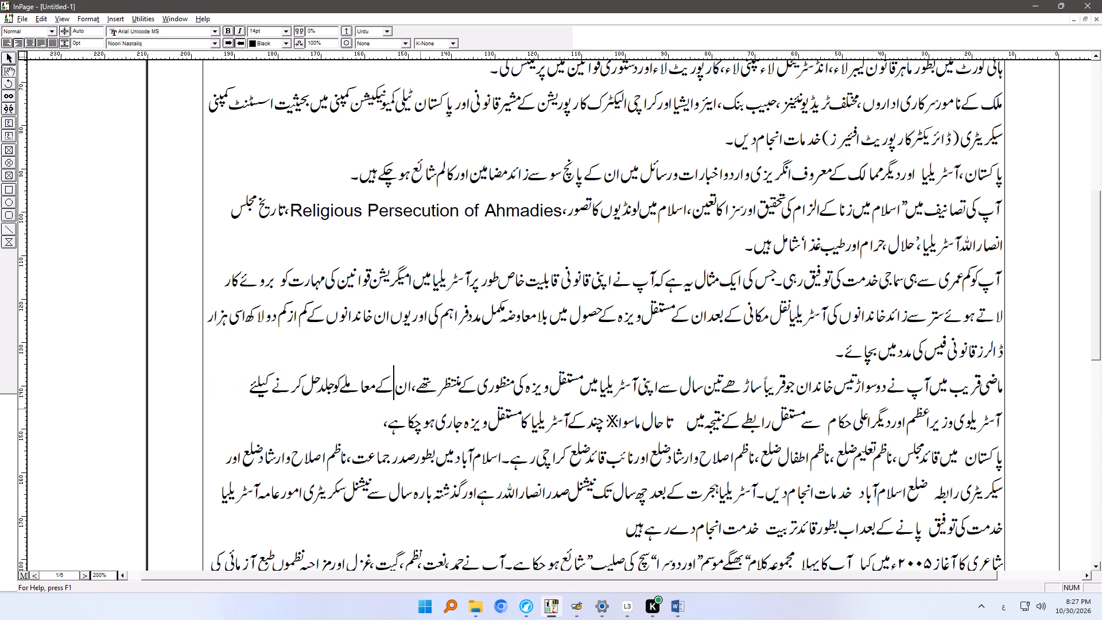
Replace کیلئے with کے لیے after جلد حل کرنے, keeping a space before آسٹریلوی.
left_click(240, 387)
key("BackSpace")
key("BackSpace")
key("BackSpace")
key("BackSpace")
key("BackSpace")
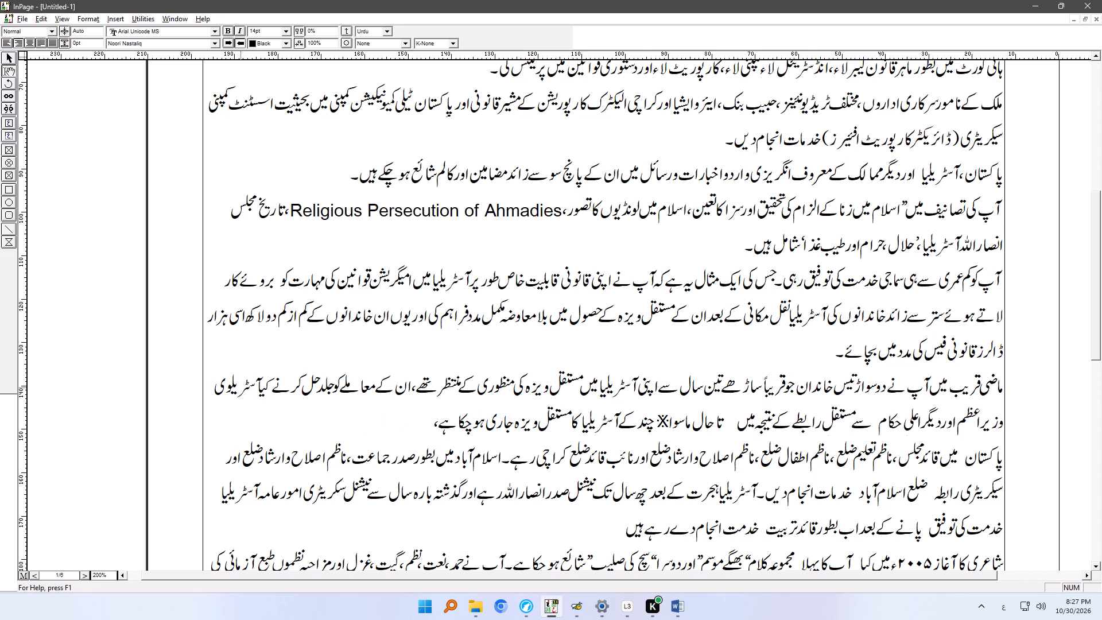
type("ے")
key("space")
type("لیے")
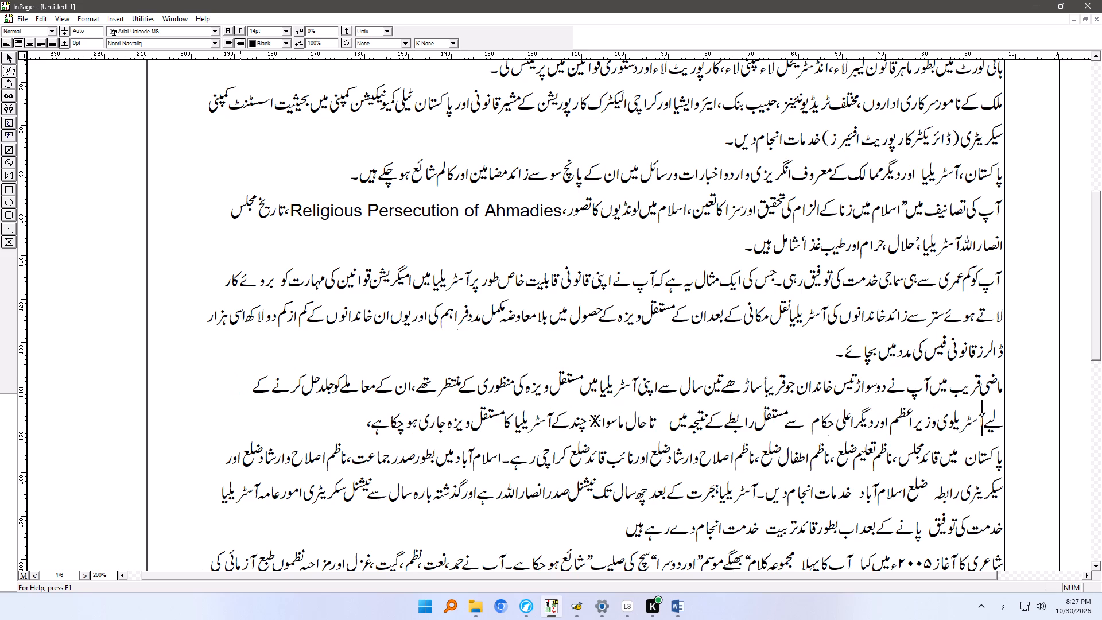
key("space")
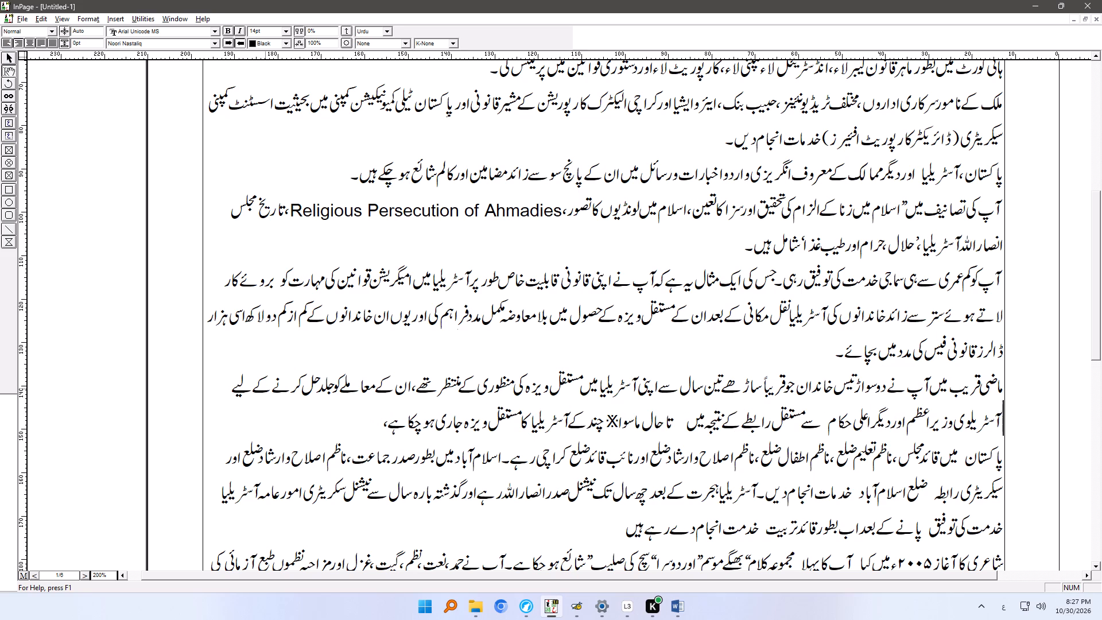
Correct the ending of اعلی before حکام to form اعلیٰ.
left_click(859, 419)
key("BackSpace")
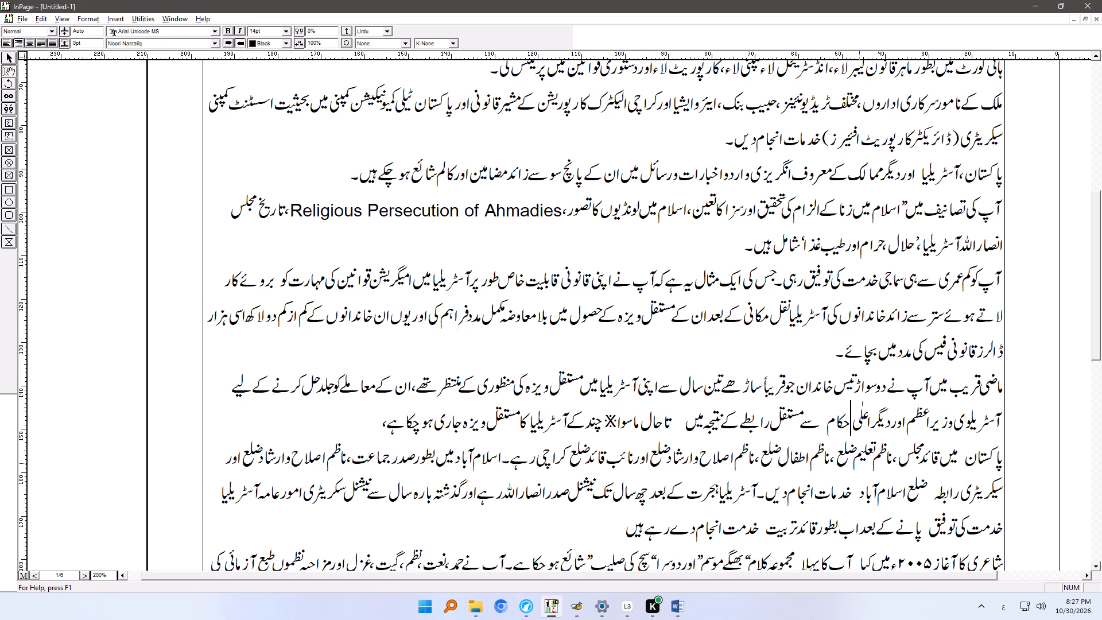
key("BackSpace")
key("BackSpace")
type("یٰ")
Remove the extra spaces after حکام and before تا حال in the same line.
left_click(824, 424)
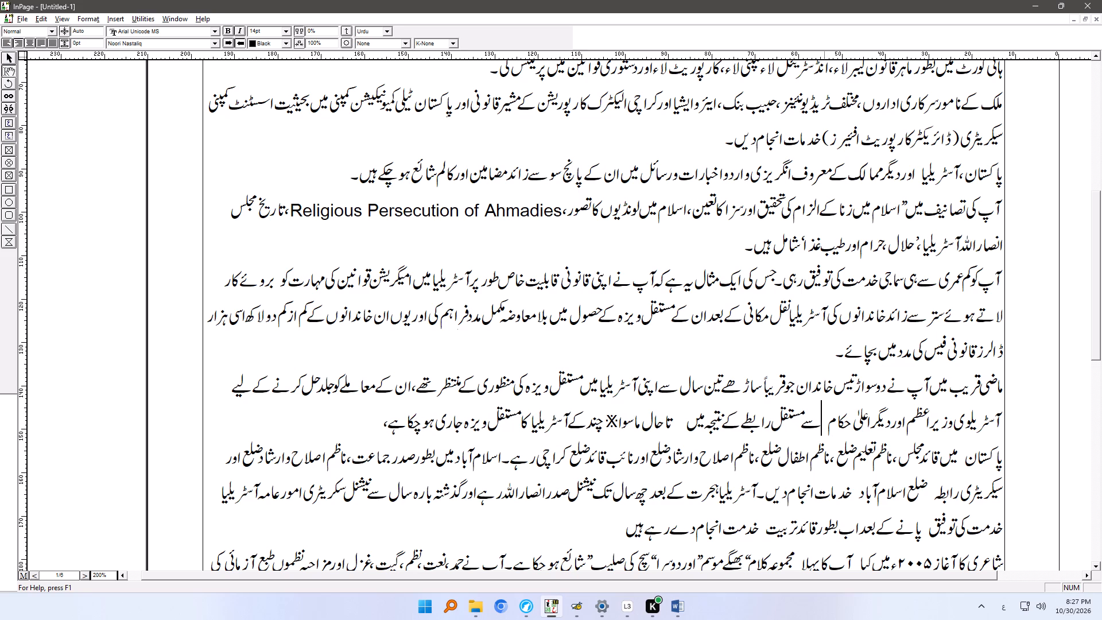
key("BackSpace")
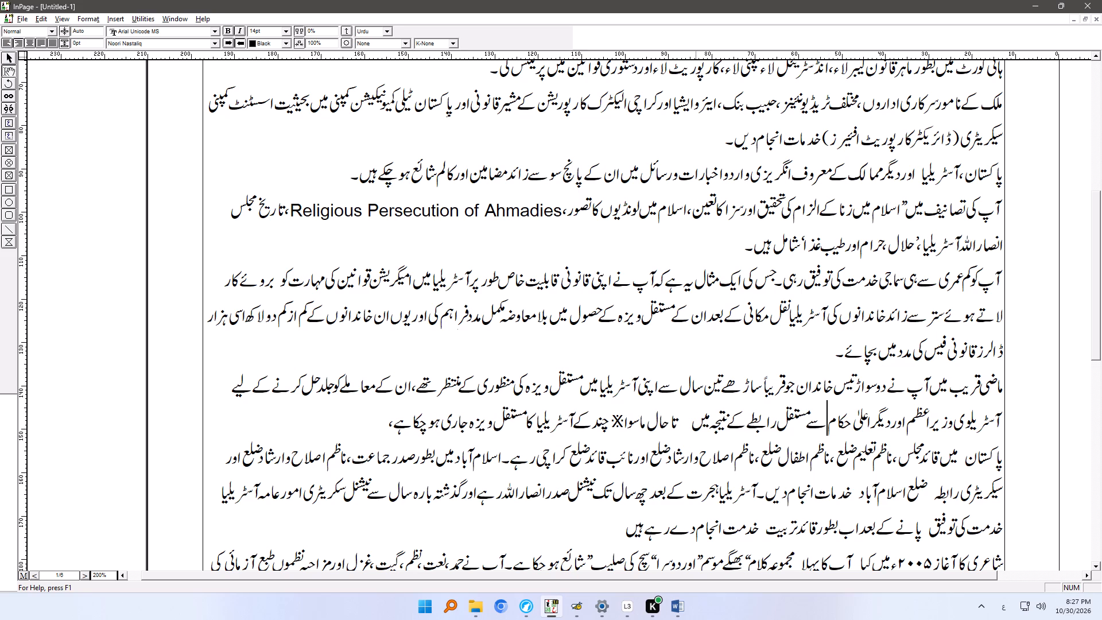
left_click(683, 422)
key("BackSpace")
key("BackSpace")
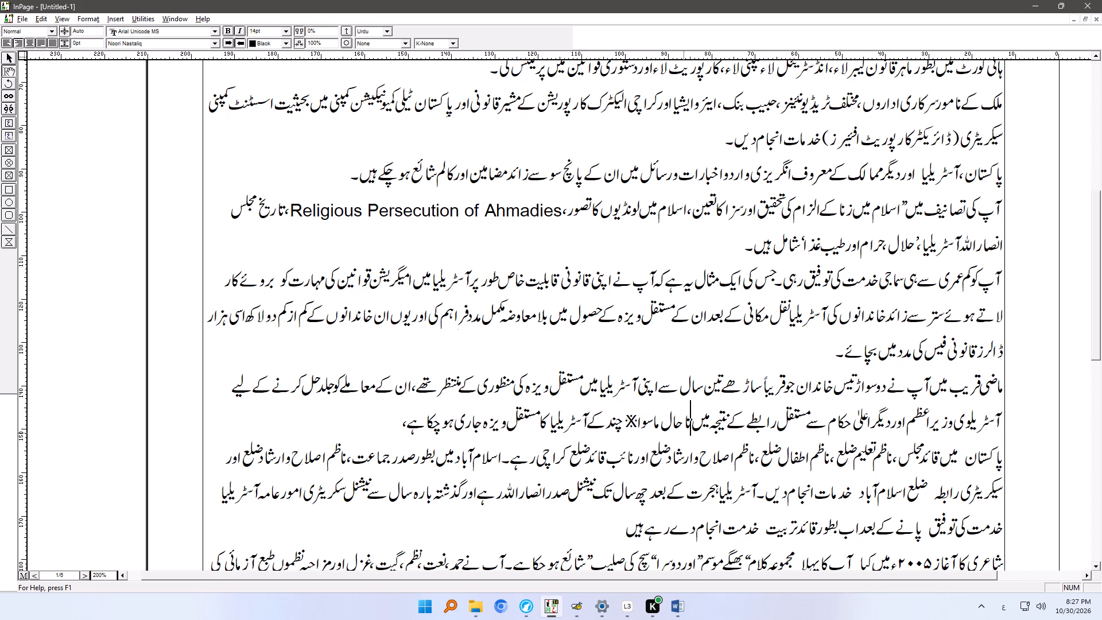
Replace the broken symbol before چند کے with ئے to form ماسوائے.
left_click_drag(628, 422, 636, 421)
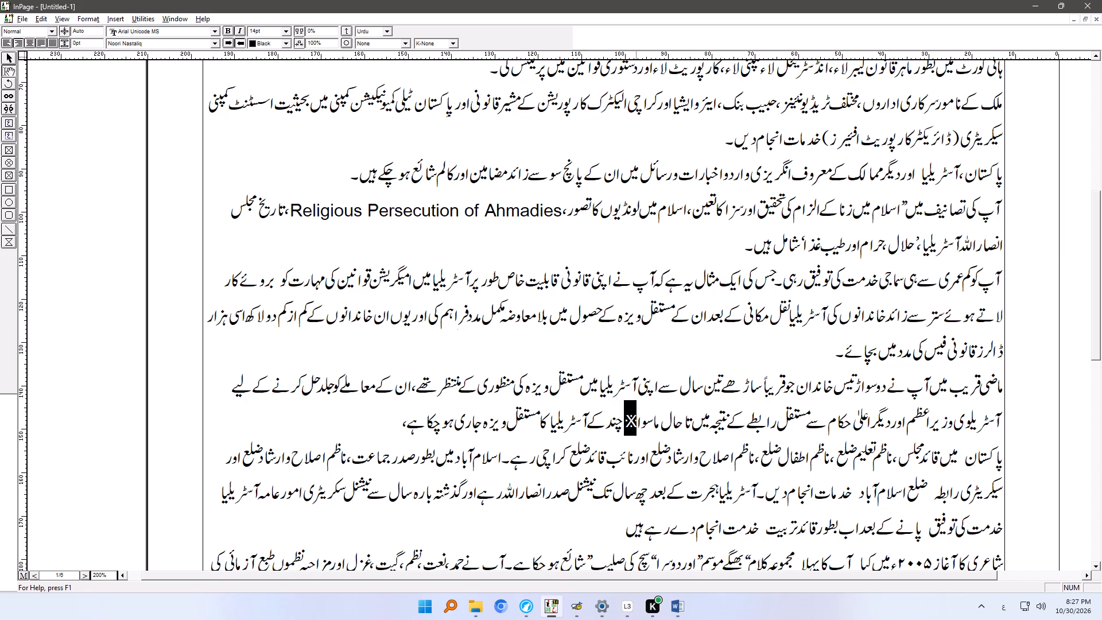
type("ئے")
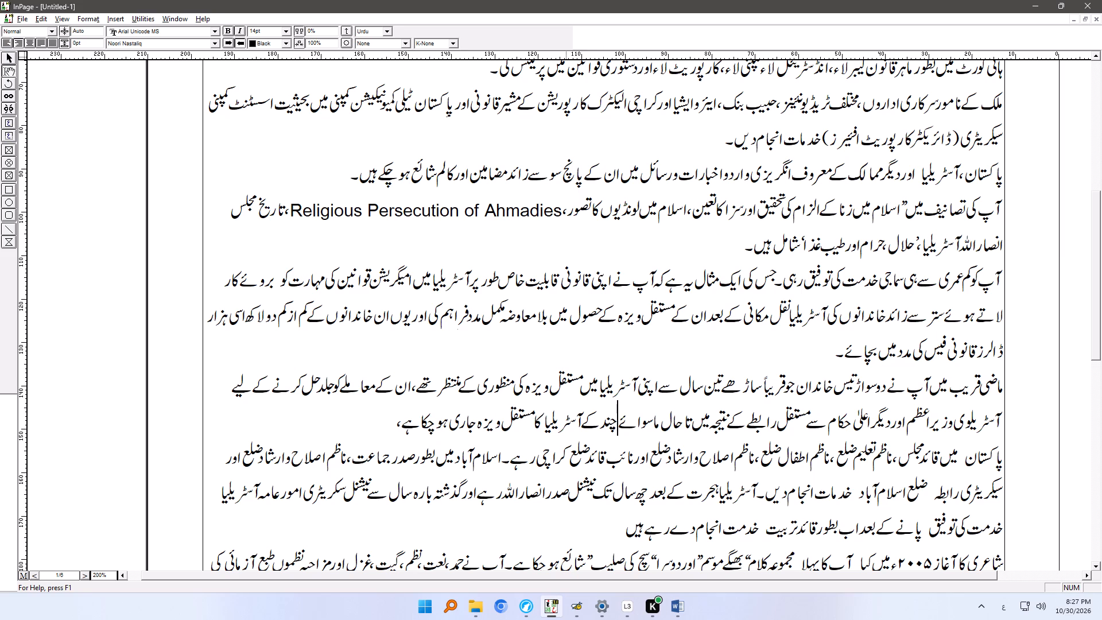
Replace the comma after جاری ہو چکا ہے with an Urdu full stop and join the following پاکستان paragraph to it.
left_click(390, 422)
key("BackSpace")
key("space")
key("Delete")
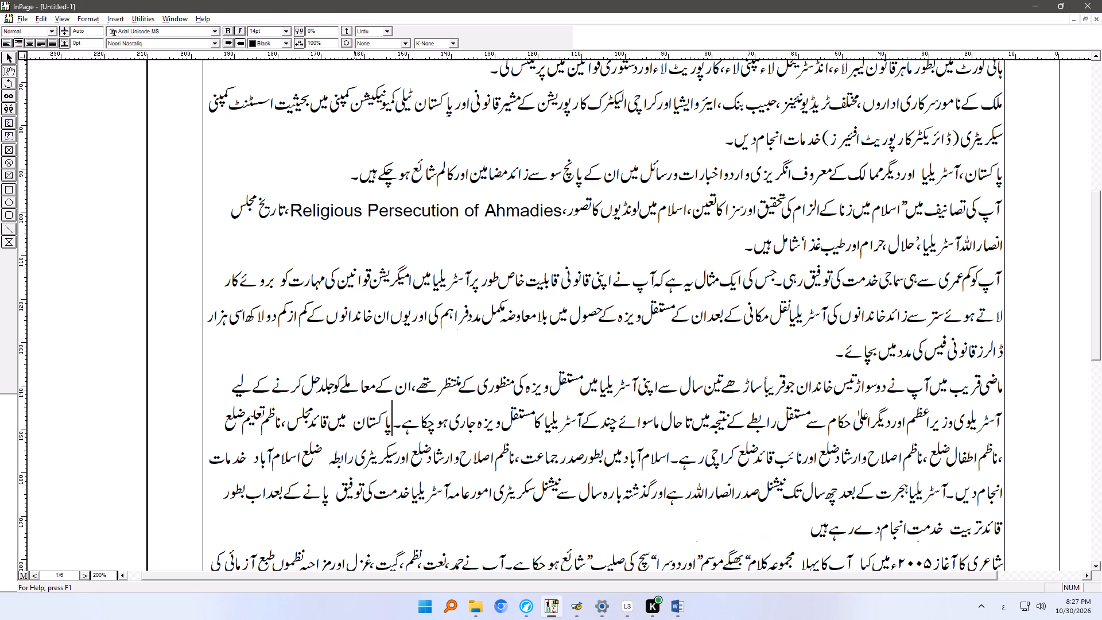
Remove the extra spaces after پاکستان, رابطہ, اسلام آباد and توفیق in the joined paragraph.
left_click(354, 426)
key("Delete")
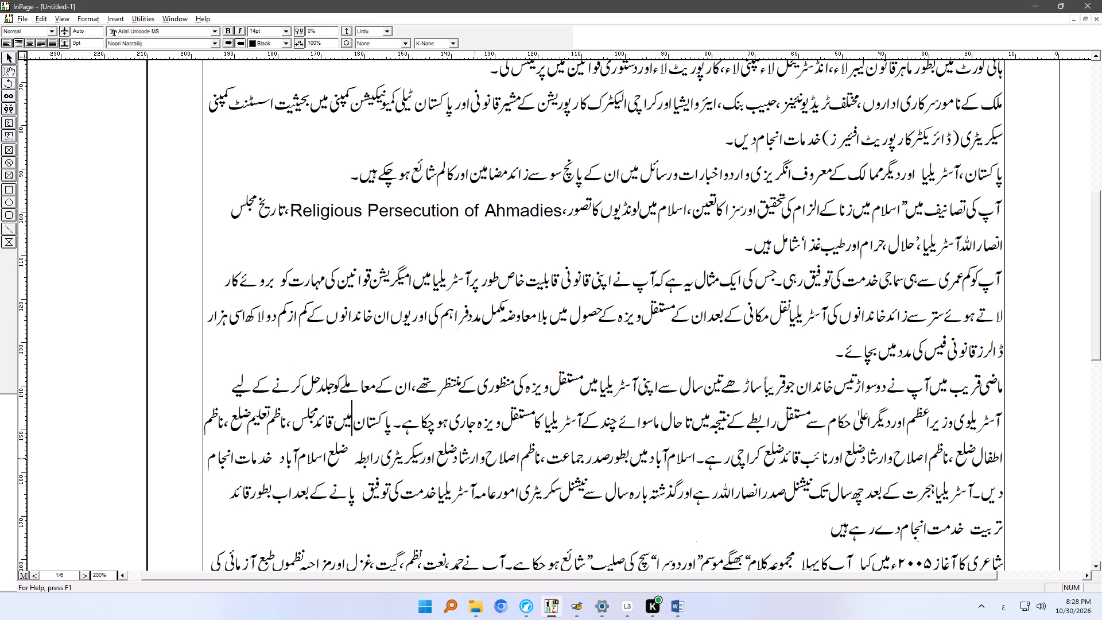
left_click(350, 451)
key("BackSpace")
left_click(285, 455)
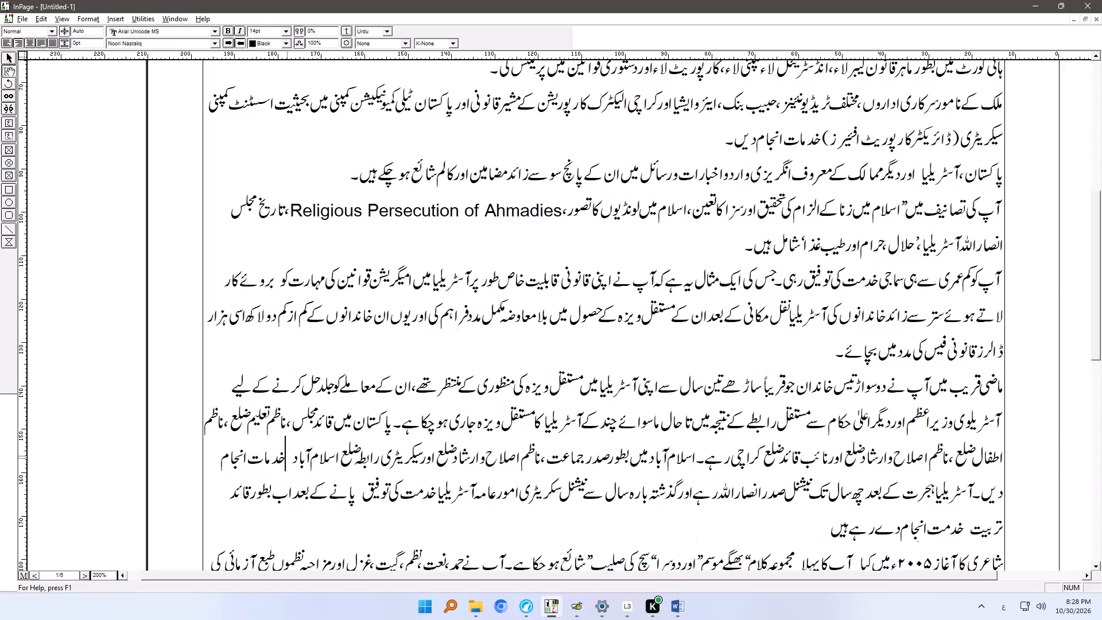
key("BackSpace")
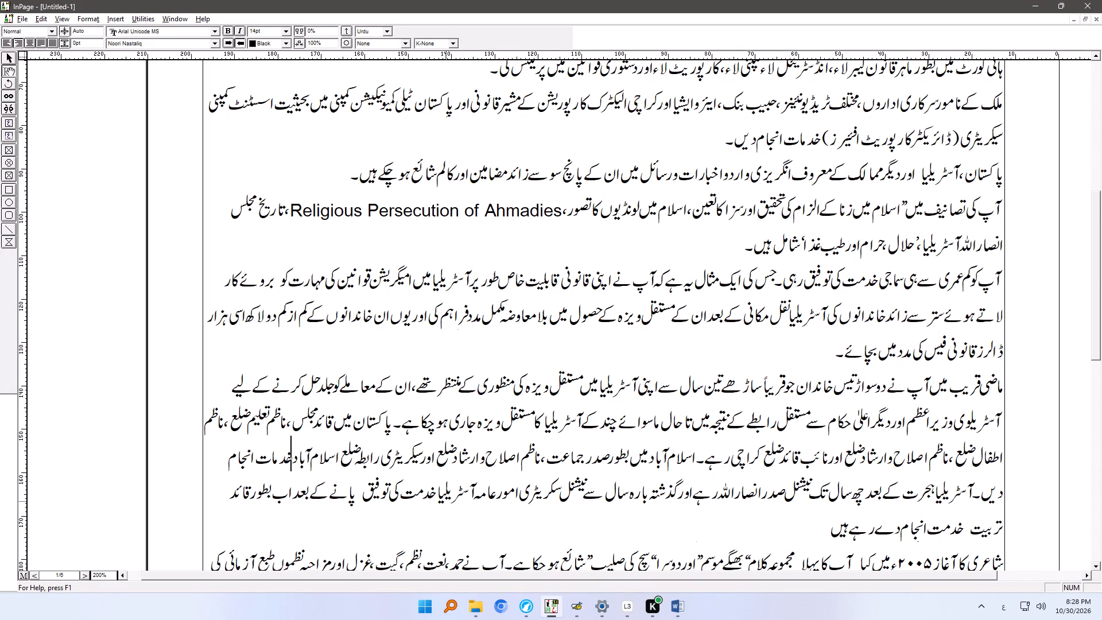
left_click(358, 495)
key("BackSpace")
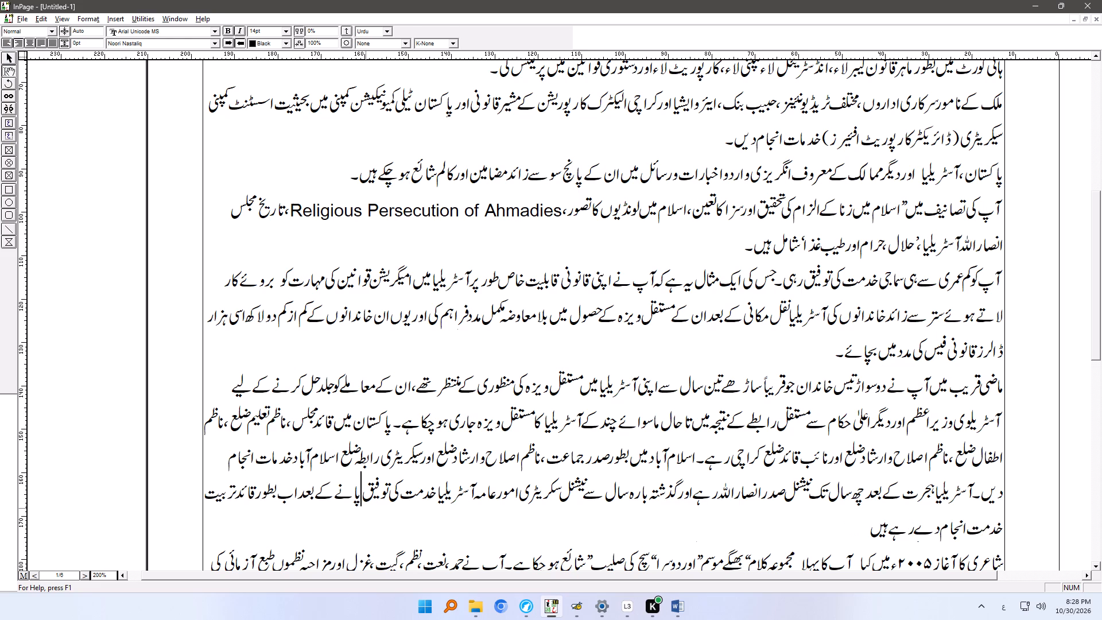
Add an Urdu full stop after خدمت انجام دے رہے ہیں at the paragraph's end.
left_click(853, 531)
Remove the extra spaces after میں کیا and after پہلا in the paragraph beginning شاعری کا آغاز.
right_click_drag(752, 492, 747, 311, "ctrl")
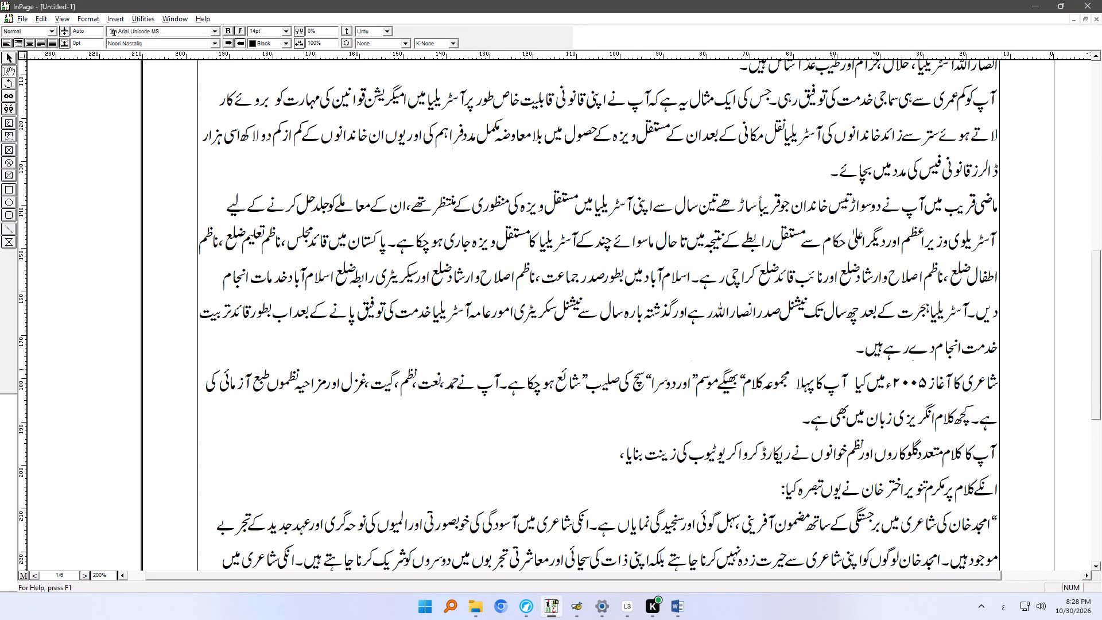
left_click(849, 382)
key("BackSpace")
left_click(794, 382)
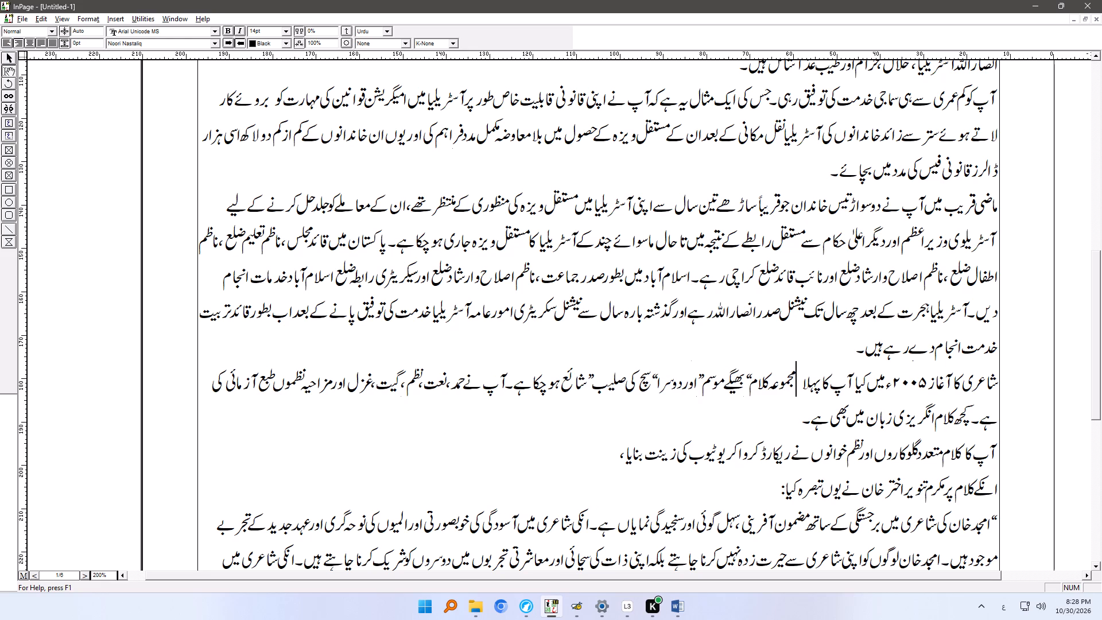
key("BackSpace")
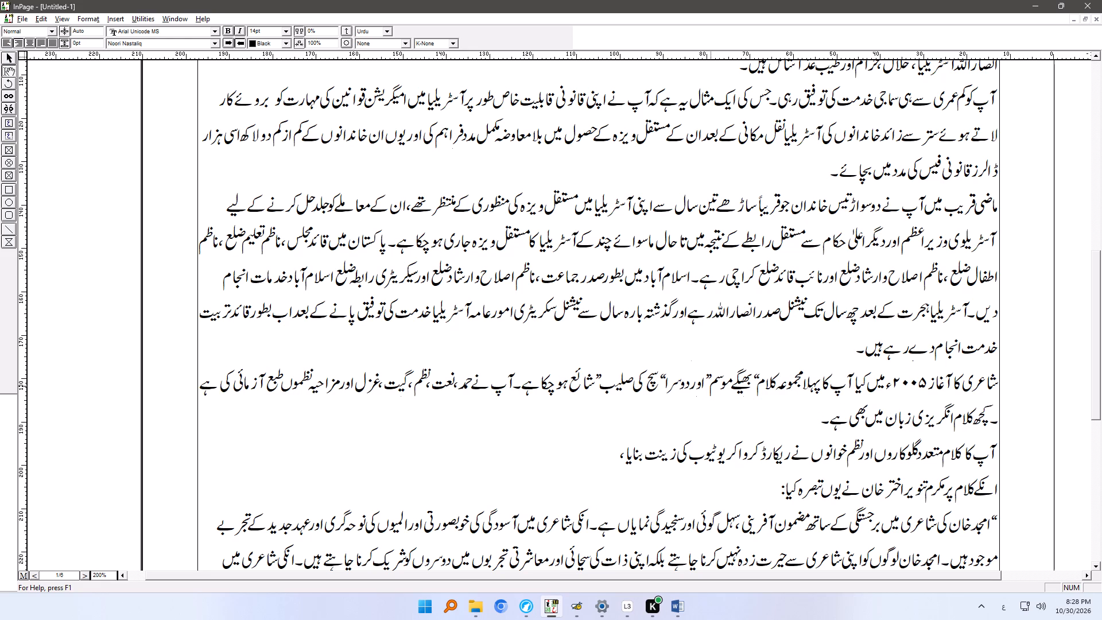
Correct the opening and closing quotation marks around the book title سچ کی صلیب in the paragraph beginning شاعری کا آغاز.
left_click(662, 379)
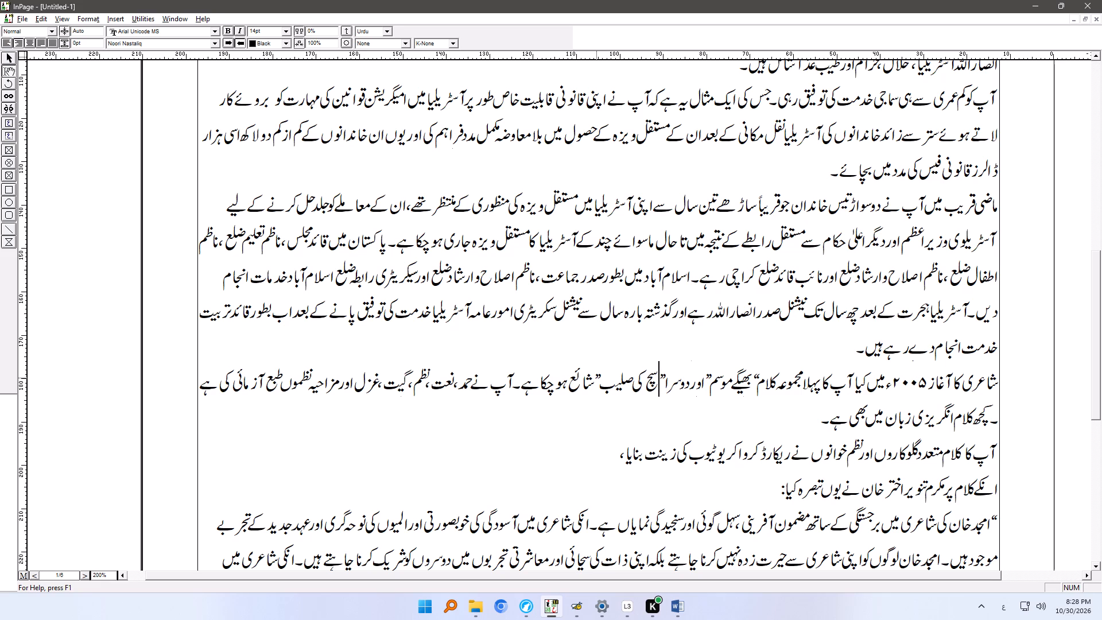
left_click_drag(596, 378, 604, 377)
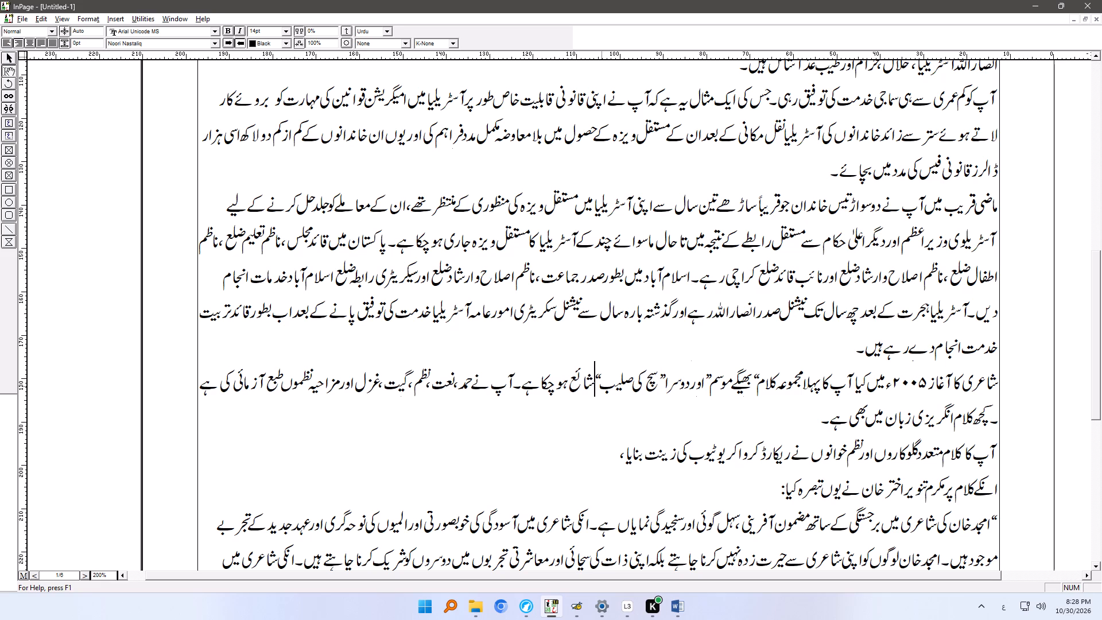
left_click(542, 386)
Remove the space before the Urdu full stop after طبع آزمائی کی ہے and dismiss the Save As dialog.
left_click(998, 420)
key("BackSpace")
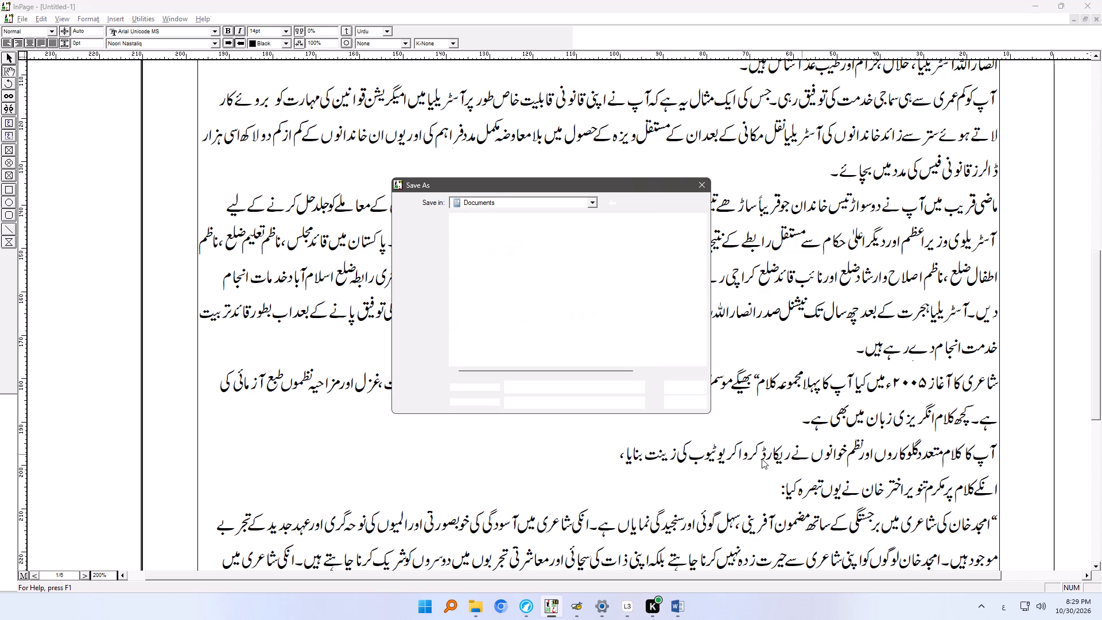
left_click(689, 402)
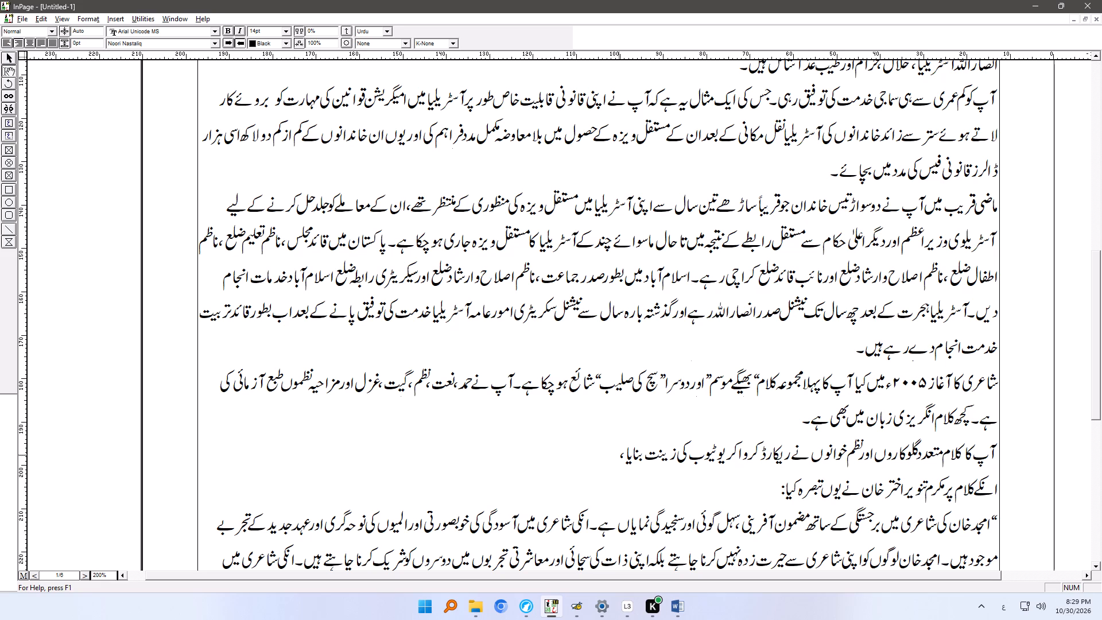
Replace the comma after یوٹیوب کی زینت بنایا with an Urdu full stop.
left_click_drag(618, 452, 627, 452)
Correct the opening quotation mark of the quoted comment that follows یوں تبصرہ کیا.
right_click_drag(721, 498, 714, 454, "ctrl")
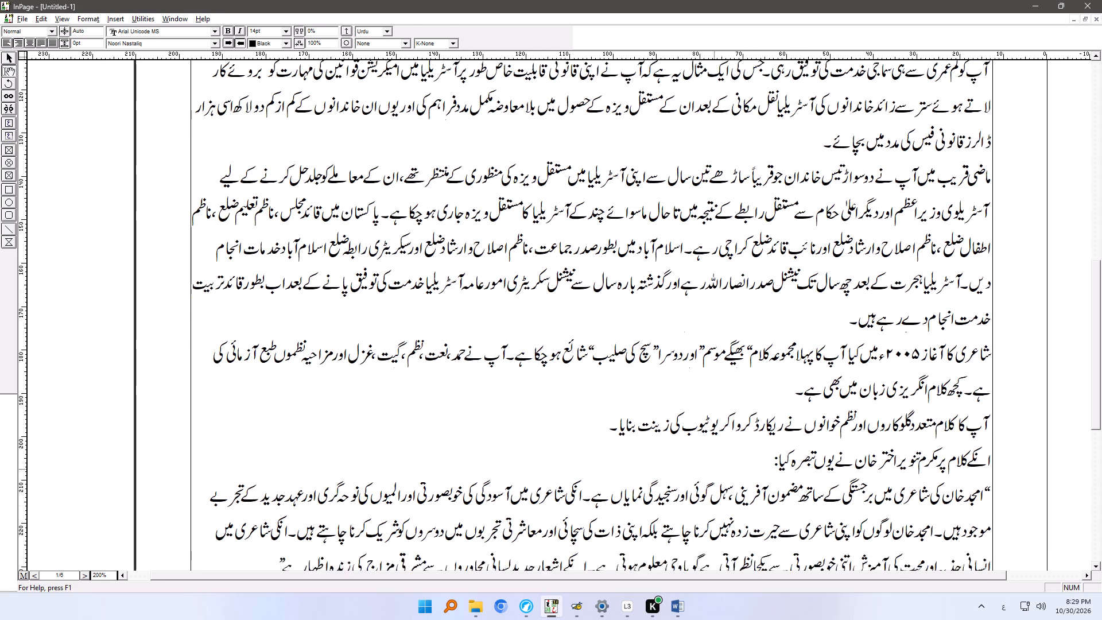
right_click_drag(714, 454, 714, 250, "ctrl")
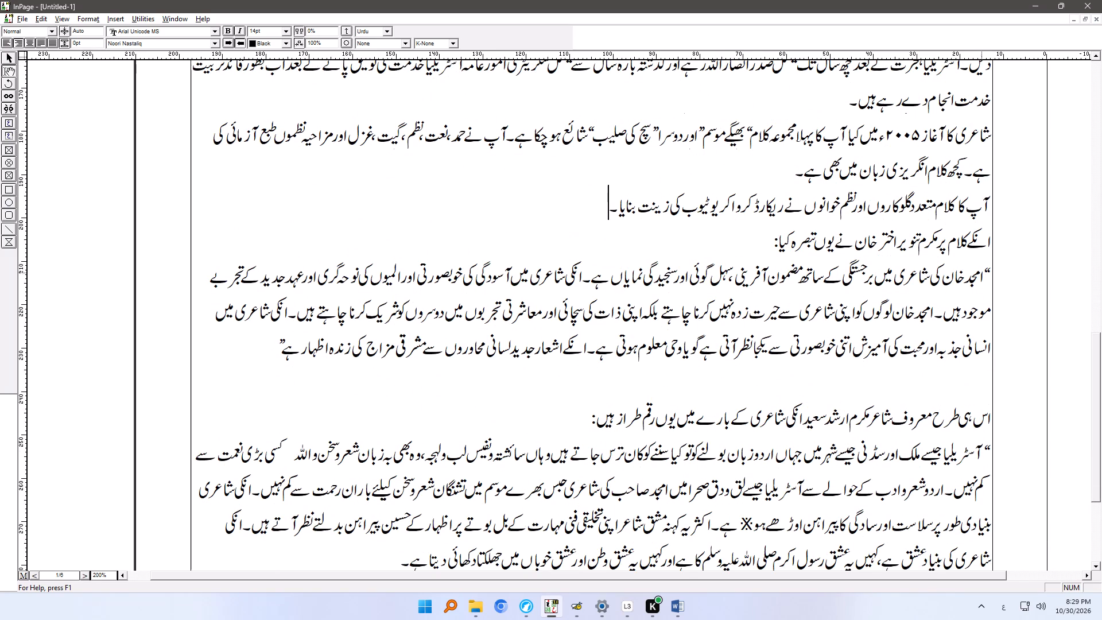
left_click_drag(984, 272, 998, 273)
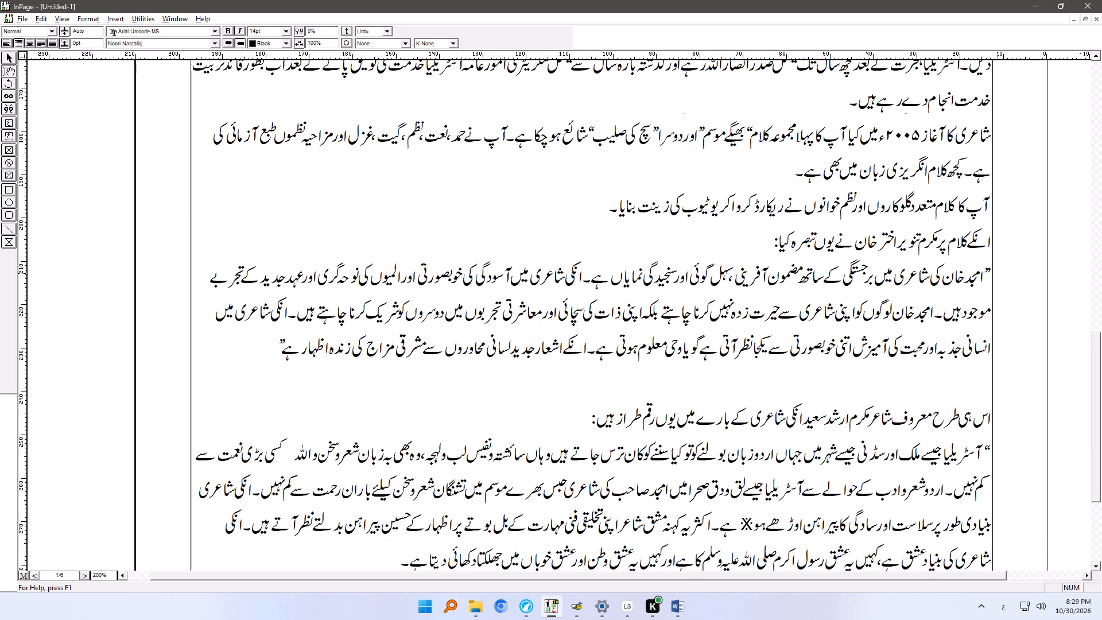
In the quoted comment, split both occurrences of انکی into ان کی, and انکے before اشعار into ان کے.
left_click(580, 277)
key("Delete")
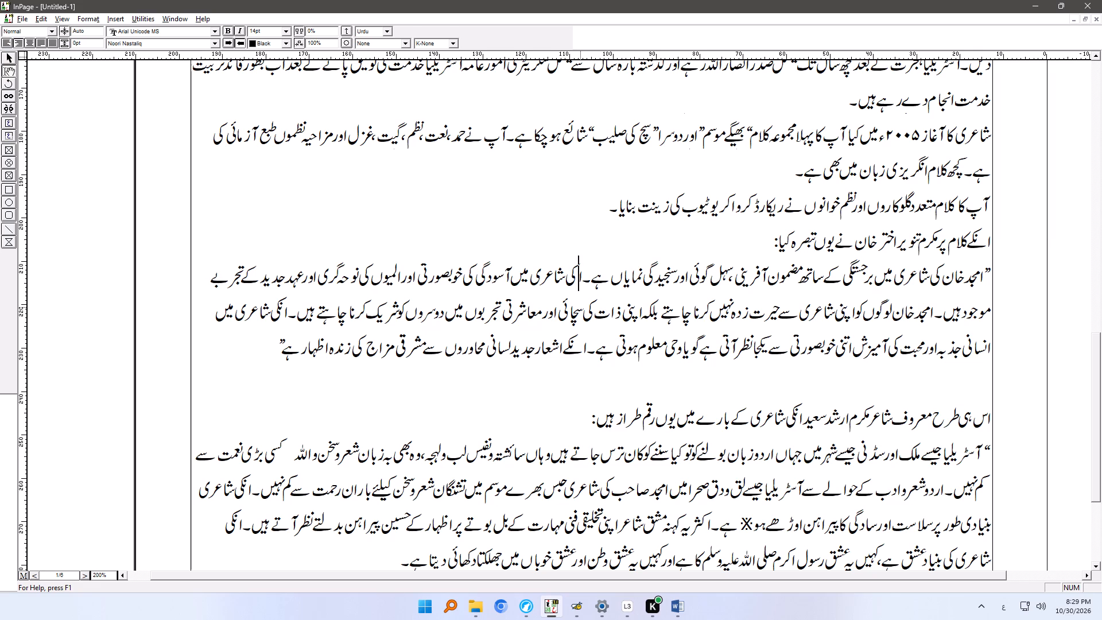
type("ن")
key("space")
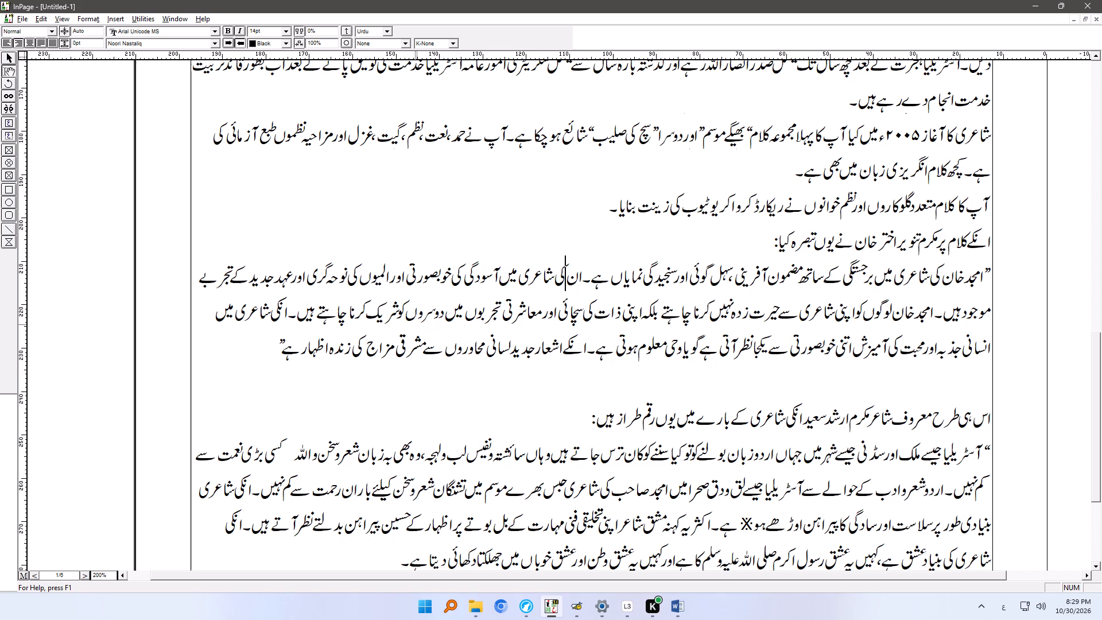
left_click(284, 306)
key("Delete")
key("space")
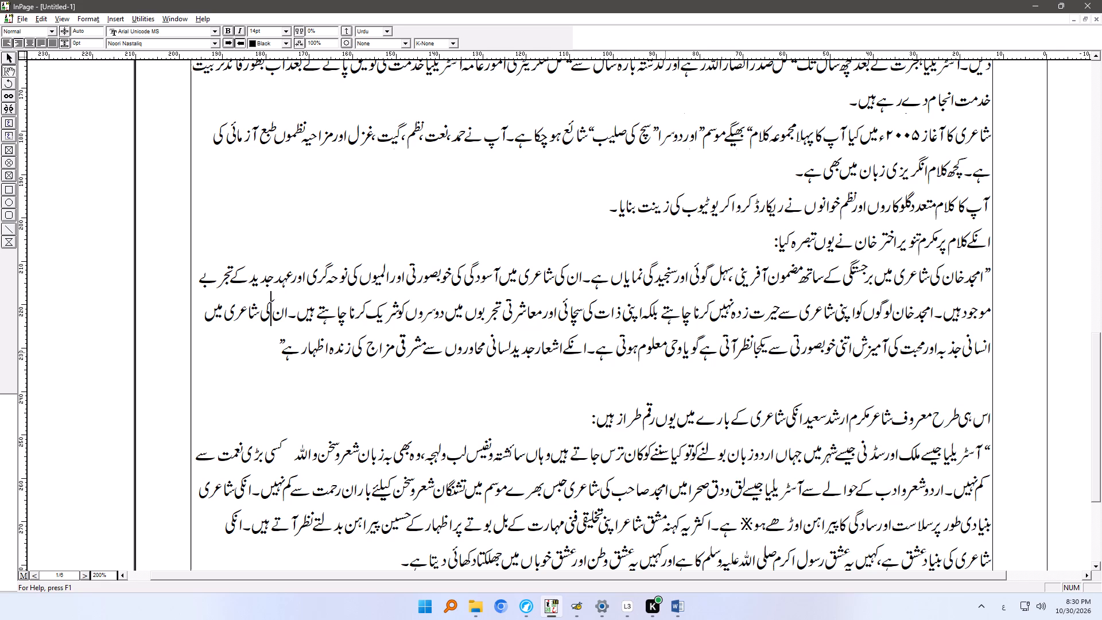
left_click_drag(667, 352, 685, 351)
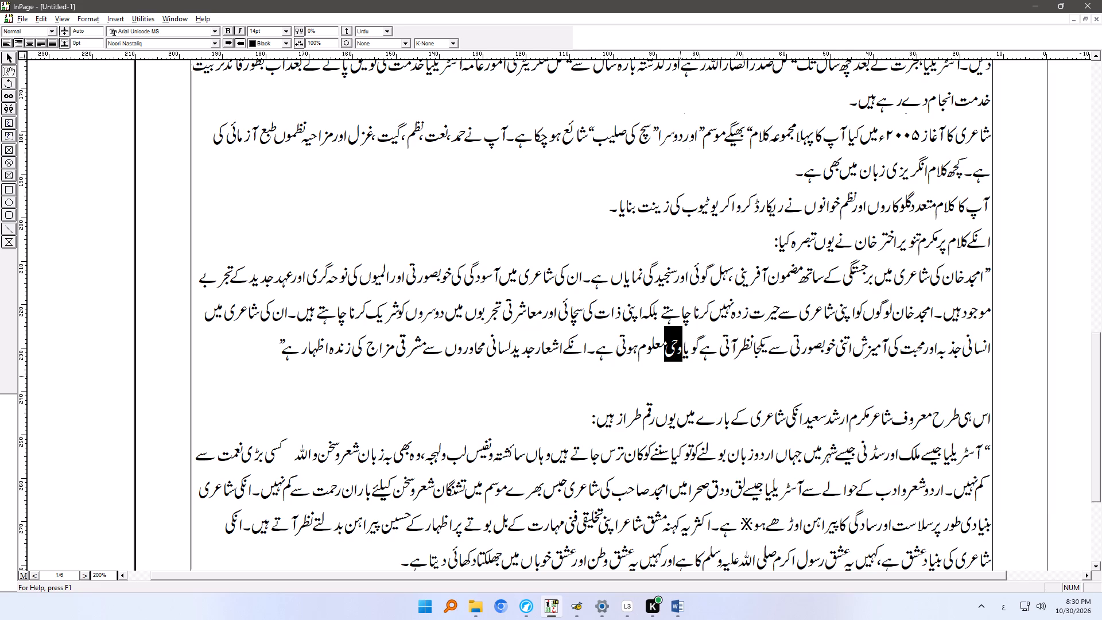
left_click(577, 345)
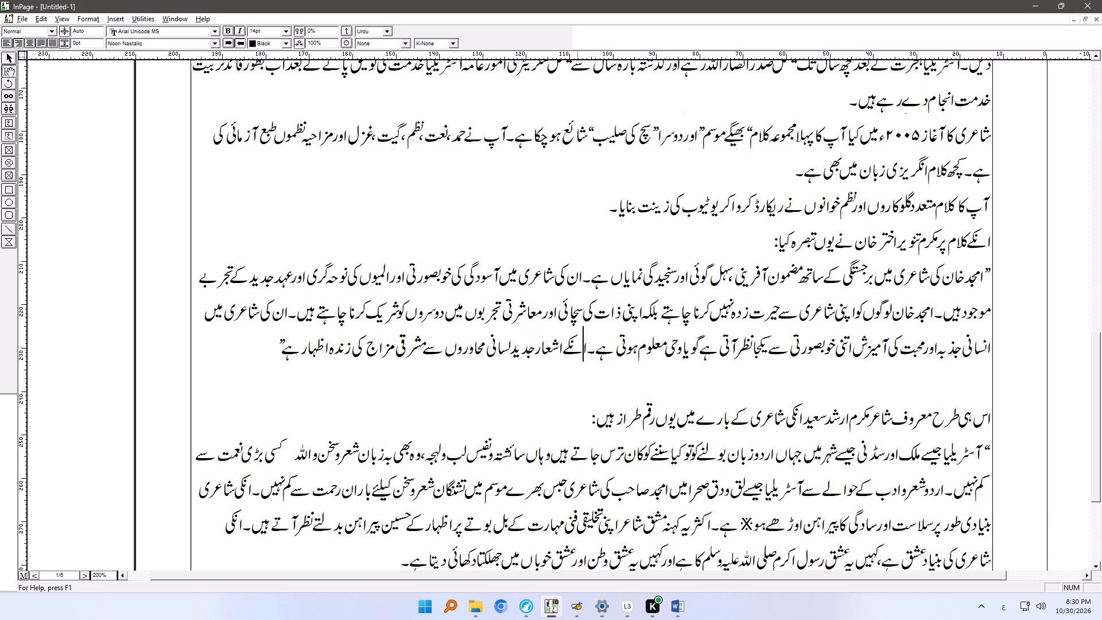
key("Delete")
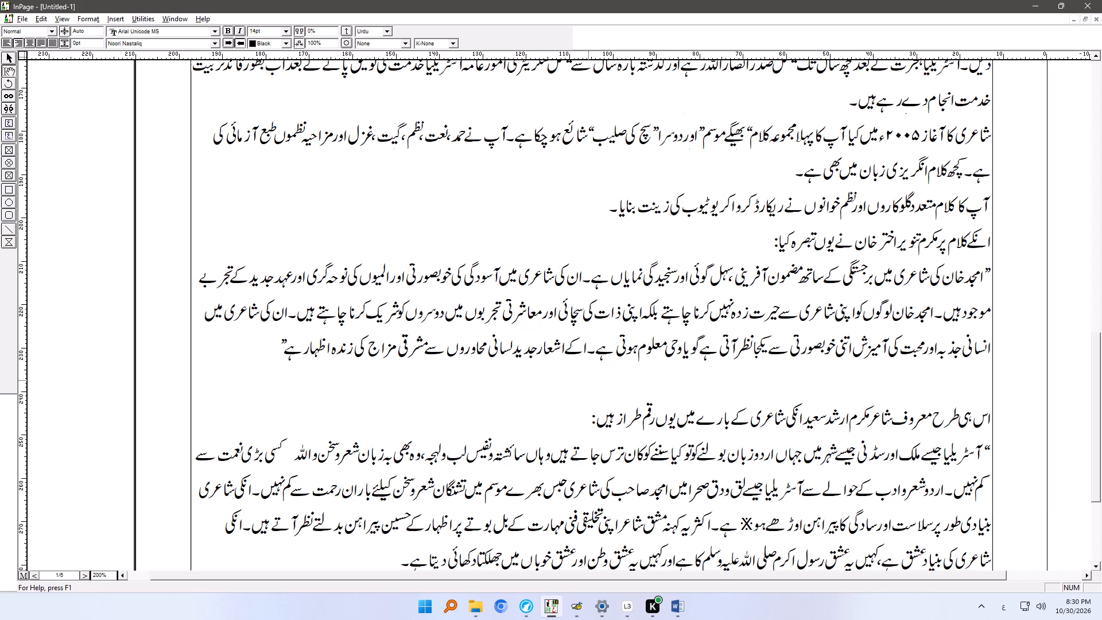
type("ن")
key("space")
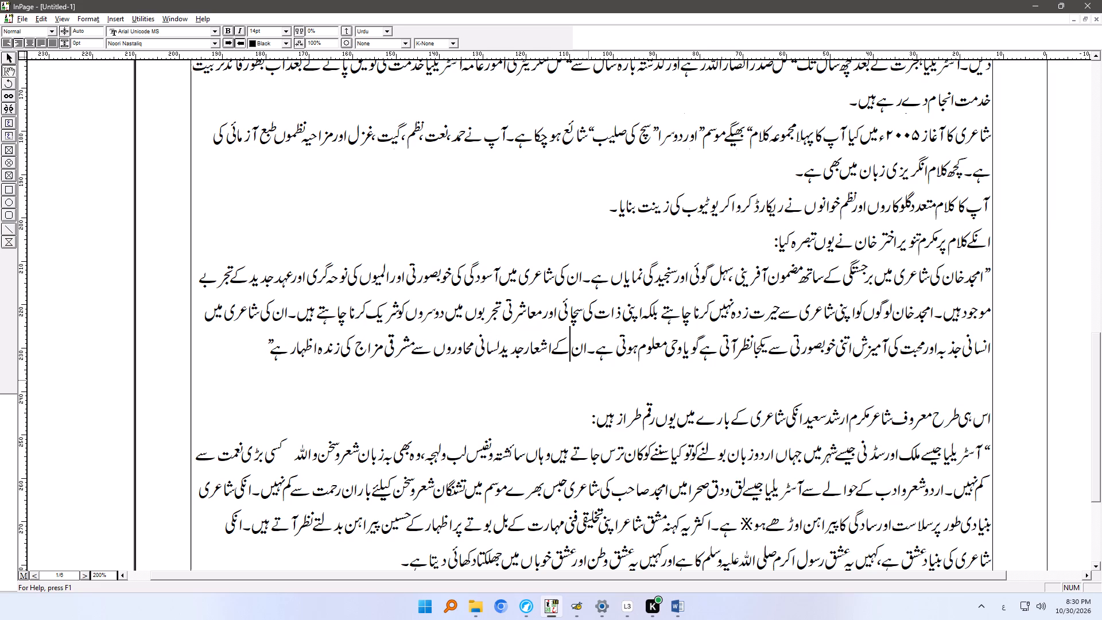
End the quoted comment after زندہ اظہار ہے with an Urdu full stop and a corrected closing quotation mark.
left_click(258, 347)
key("BackSpace")
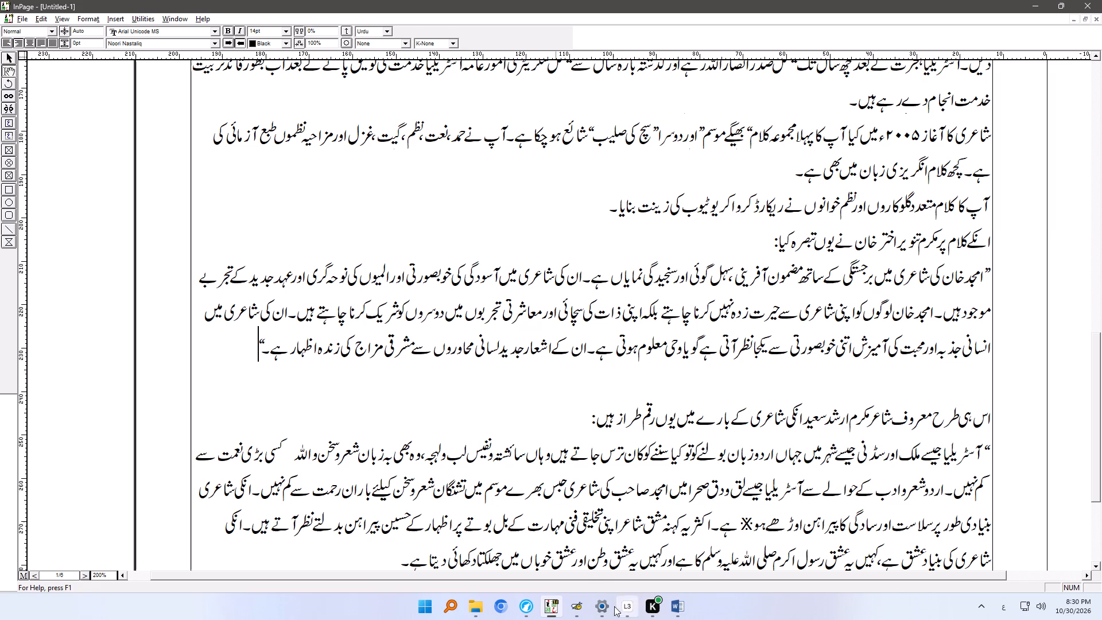
Switch to the web browser.
left_click(523, 608)
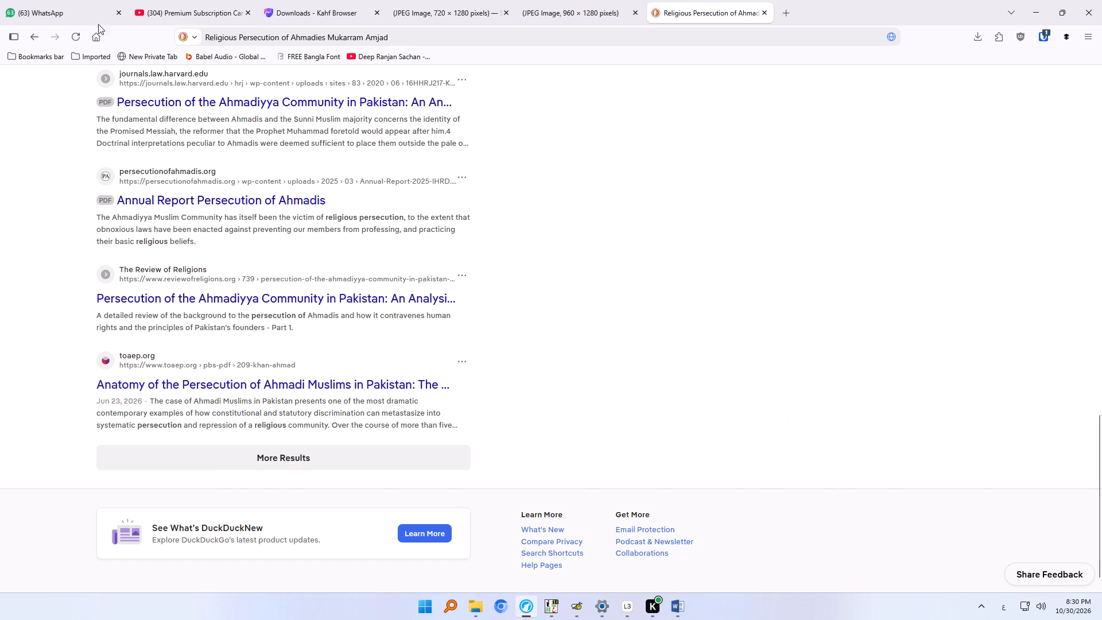
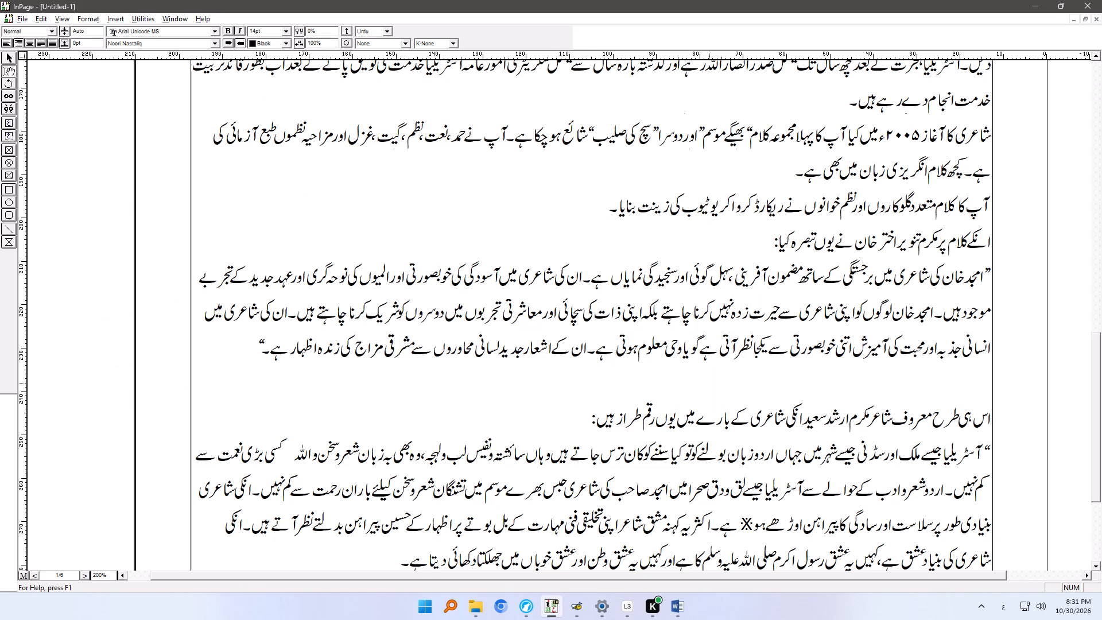
Split انکی into ان کی before شاعری کے بارے میں in the line introducing the second comment.
left_click(917, 383)
left_click(800, 416)
key("Delete")
type("ن")
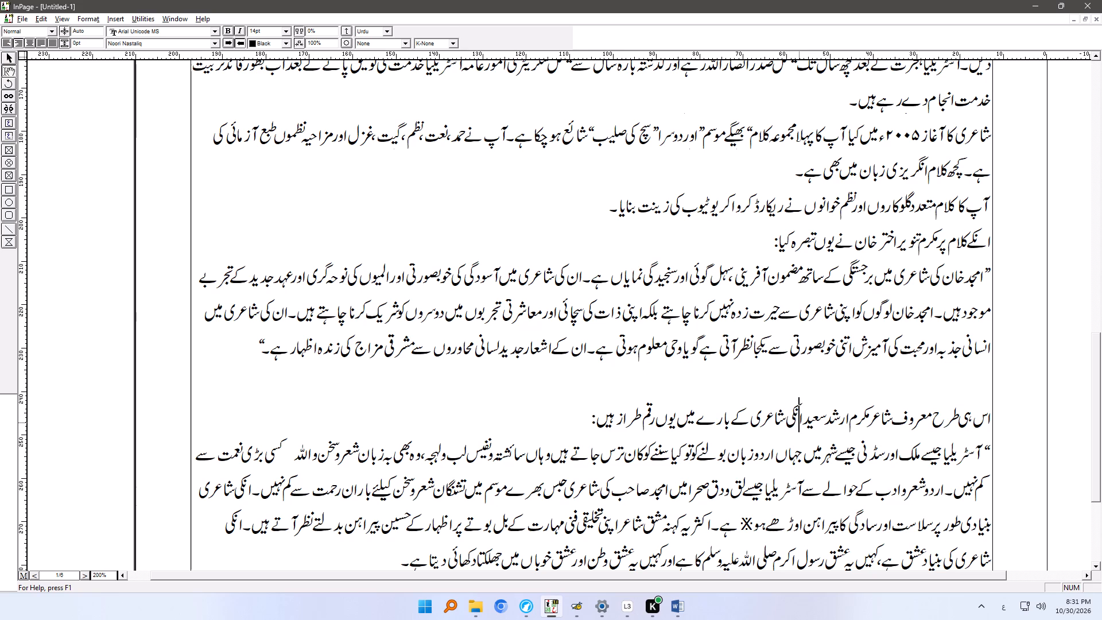
key("space")
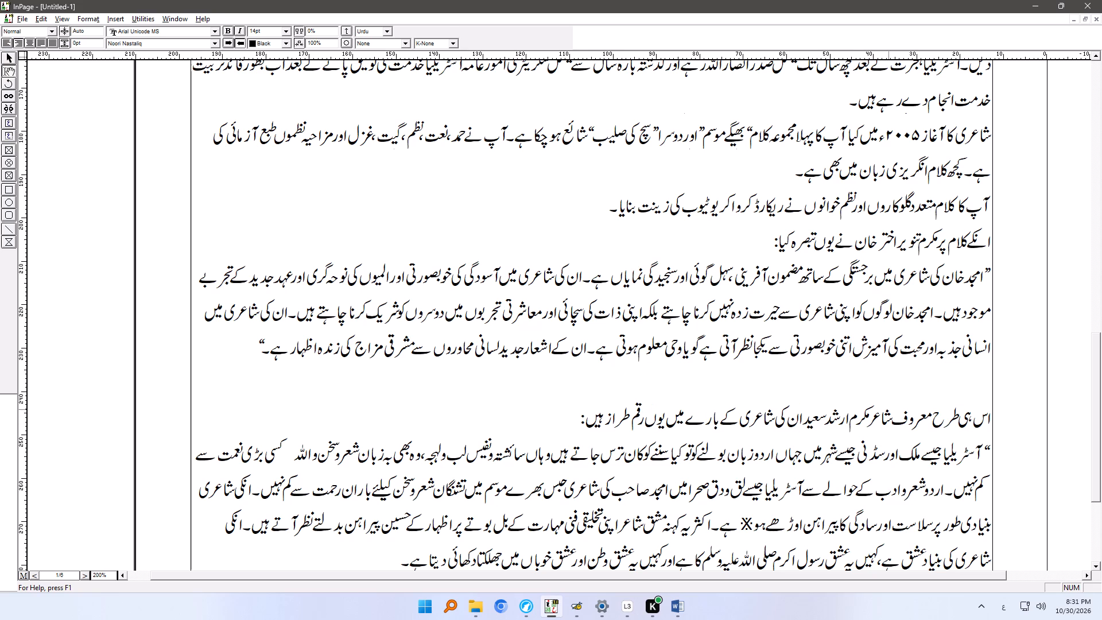
Remove the empty line above the second comment's introduction and delete its opening words اس ہی طرح.
left_click(996, 396)
left_click(981, 389)
key("Delete")
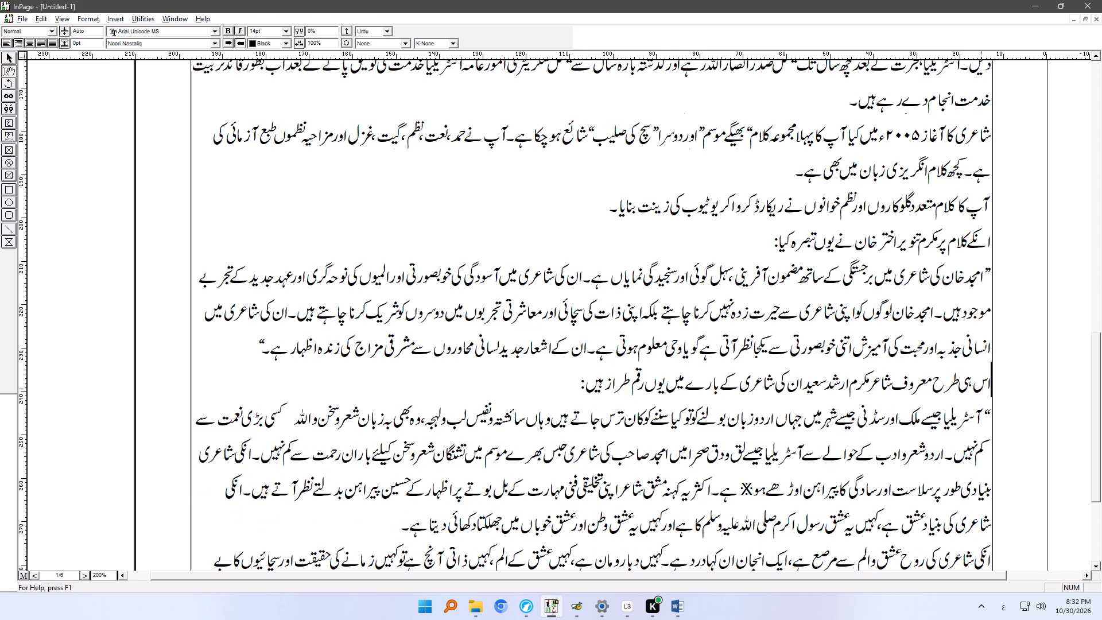
left_click_drag(932, 387, 935, 386)
left_click_drag(935, 386, 992, 383)
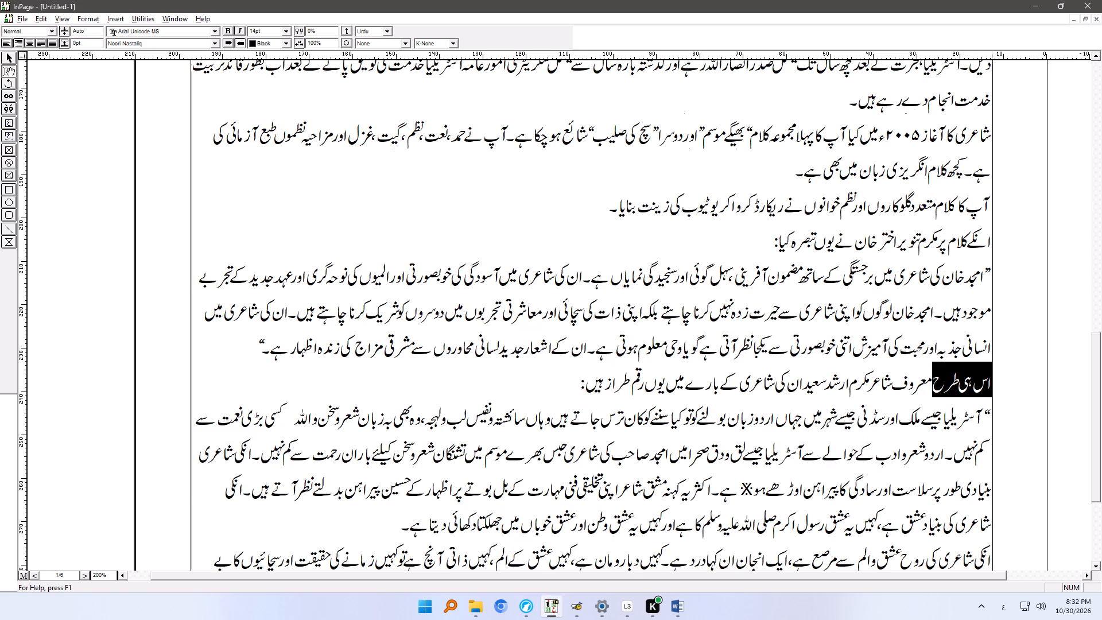
key("Delete")
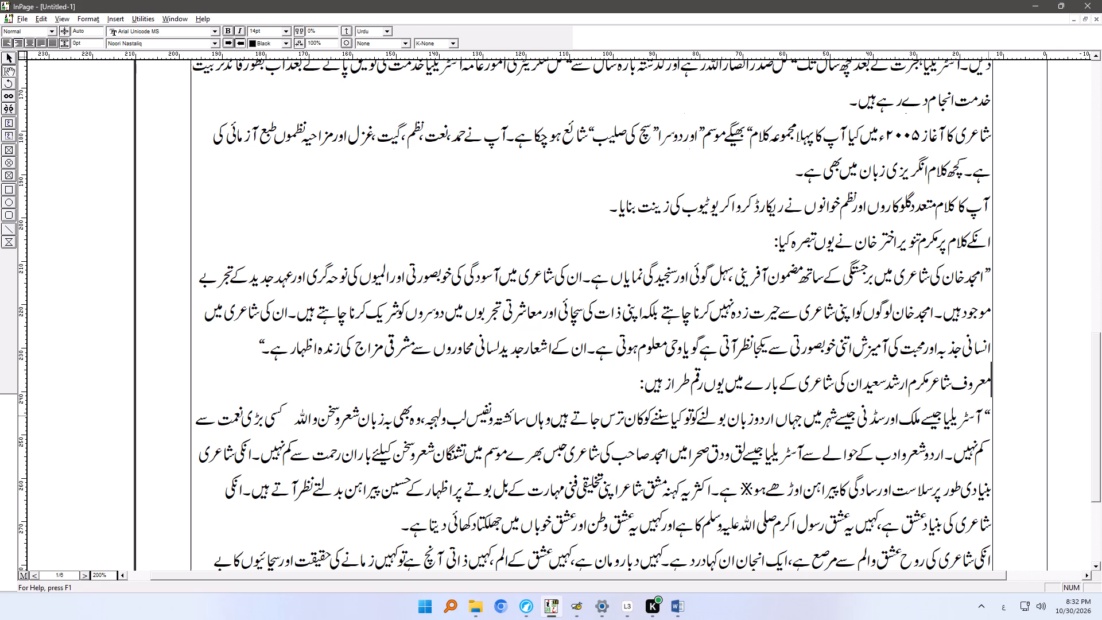
Correct the opening quotation mark of the second comment, before آسٹریلیا جیسے ملک.
left_click_drag(982, 412, 993, 412)
Remove the excess space between واللہ and کسی in the second comment.
left_click_drag(285, 408, 300, 408)
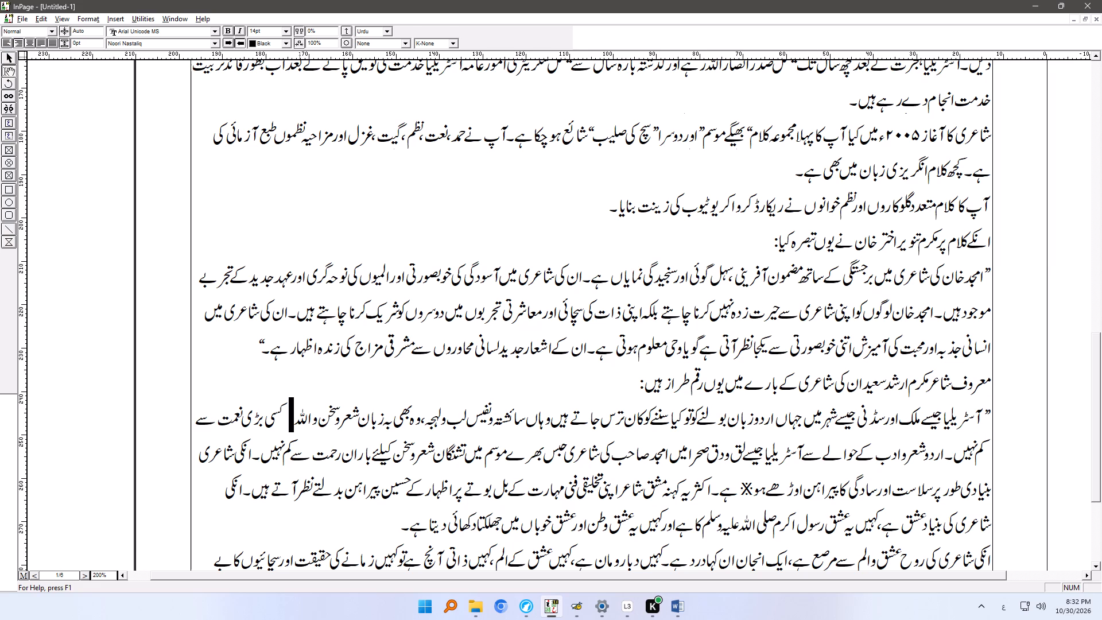
key("Delete")
key("space")
key("space")
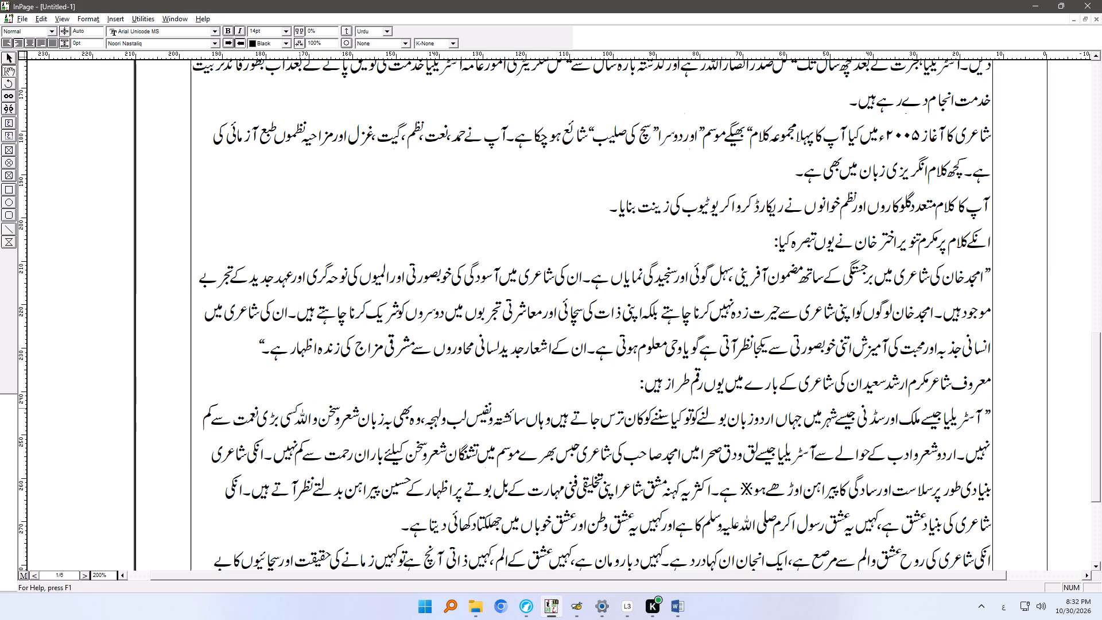
key("BackSpace")
Replace کیلئے with کے لیے after شعر و سخن, and add a zer to باران before رحمت.
left_click(387, 456)
key("BackSpace")
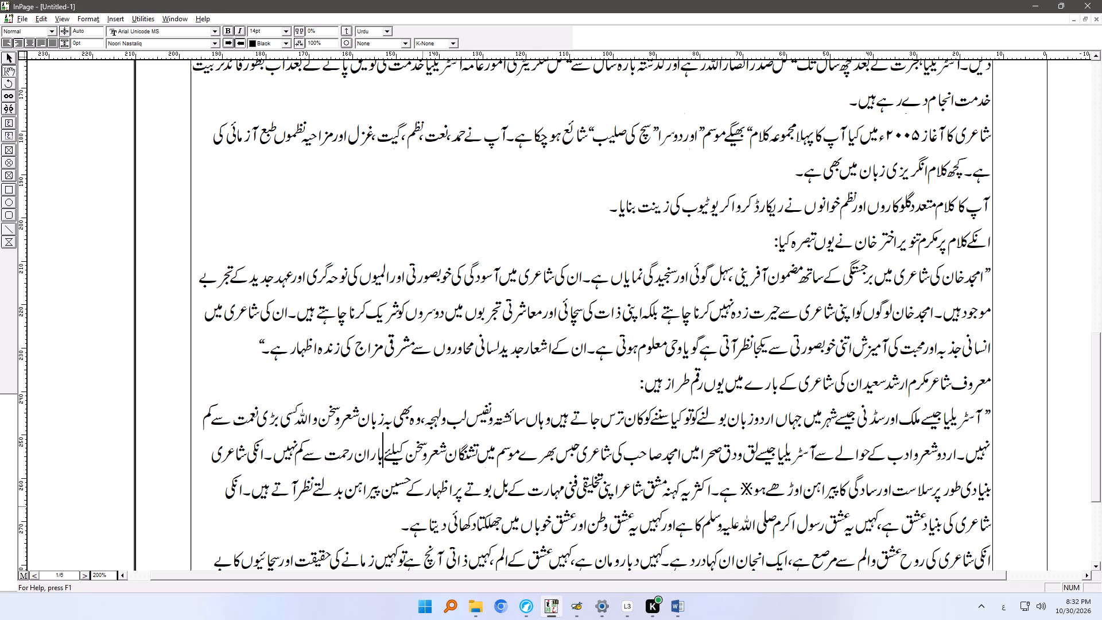
key("BackSpace")
key("BackSpace")
key("BackSpace")
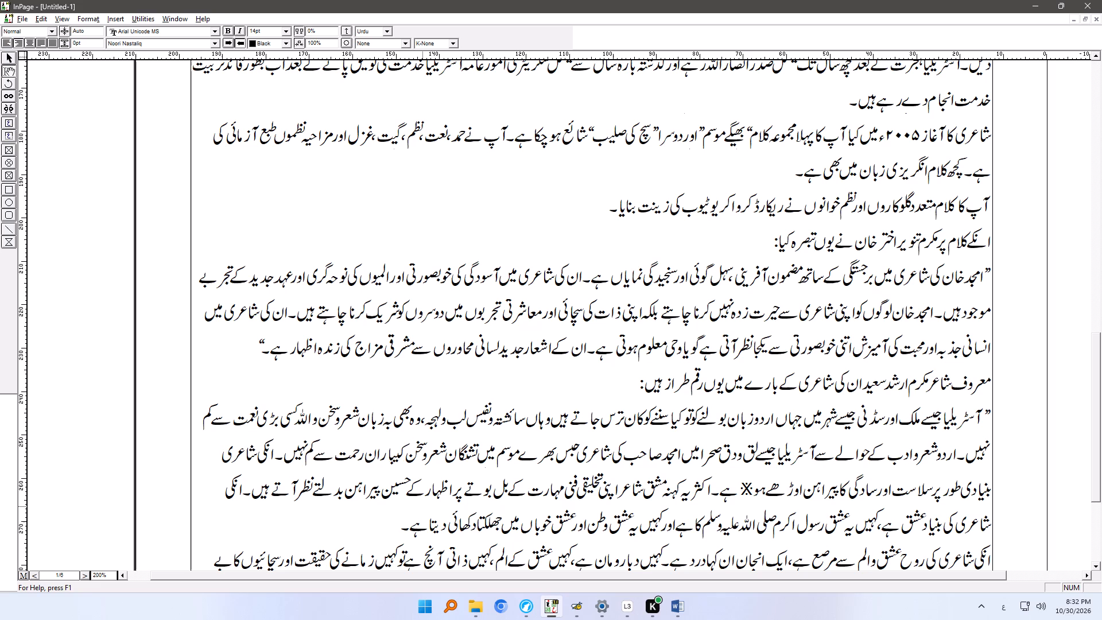
key("BackSpace")
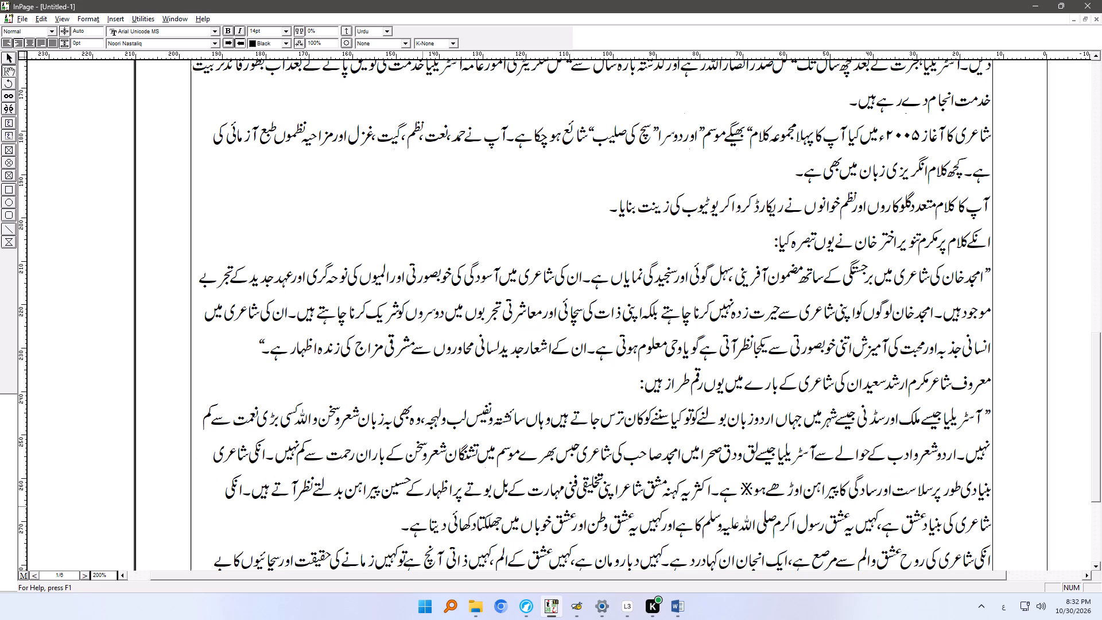
key("space")
type("لیے")
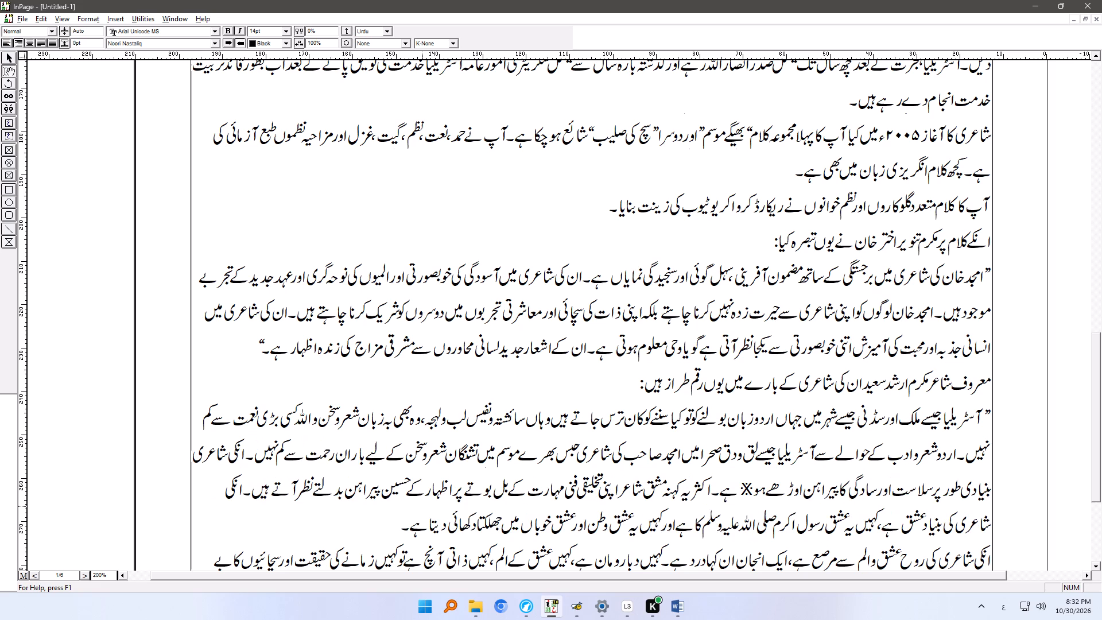
left_click(342, 456)
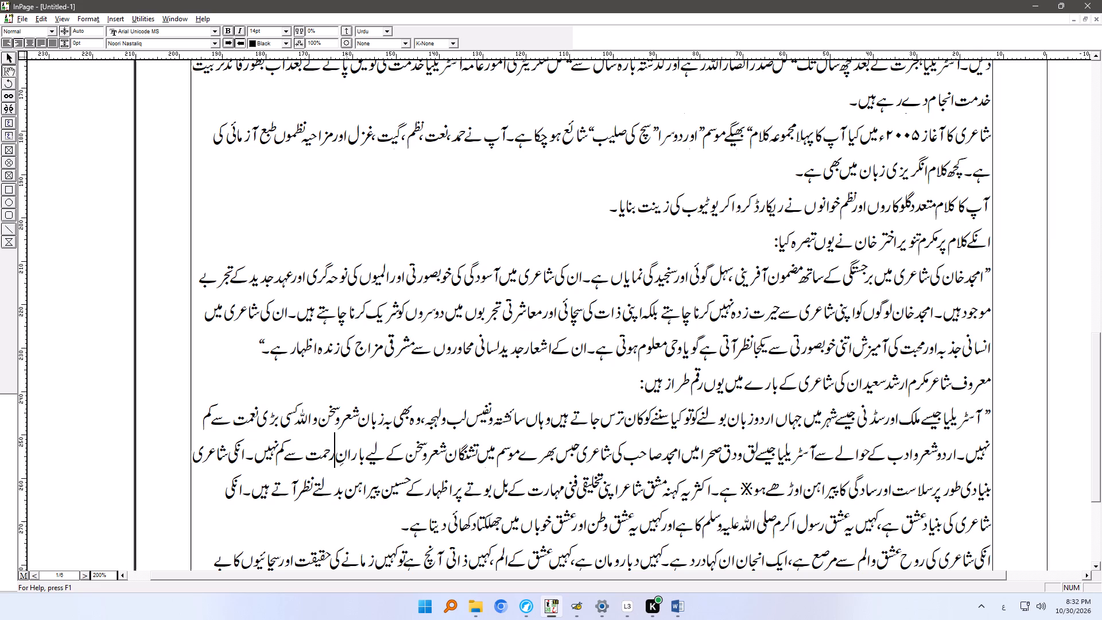
Split انکی into ان کی before شاعری بنیادی طور پر in the second comment.
left_click(241, 452)
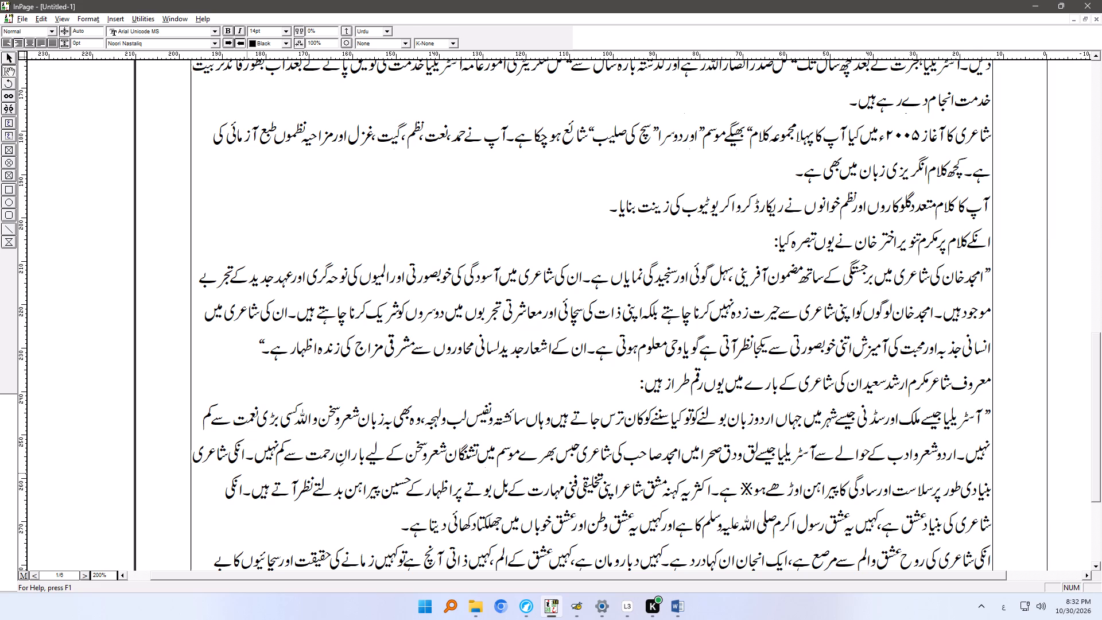
key("Delete")
type("ن")
key("space")
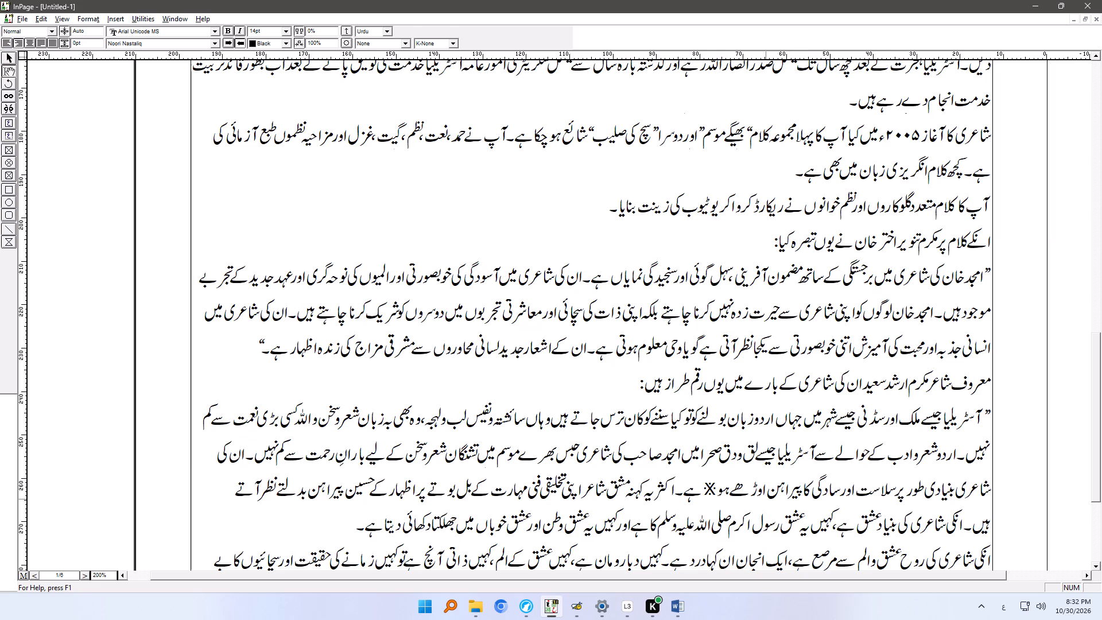
Replace the stray symbol after اوڑھے ہو with ئے so the word reads ہوئے.
left_click_drag(716, 486, 710, 486)
type("ئے")
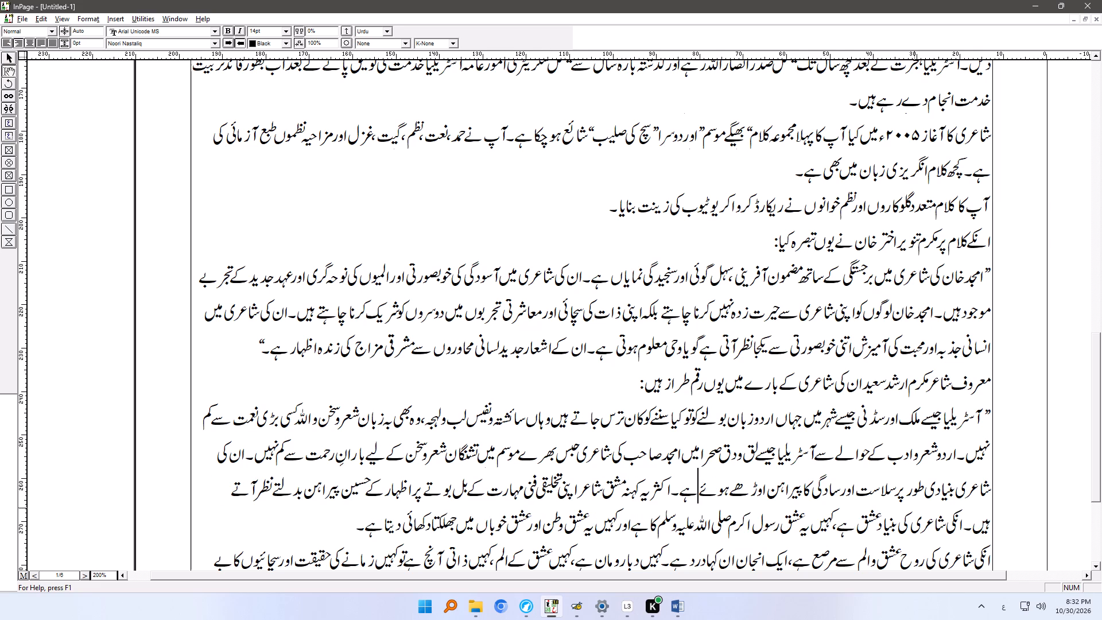
Split انکی into ان کی before شاعری کی بنیاد and at the start of the paragraph beginning شاعری کی روح.
left_click(959, 522)
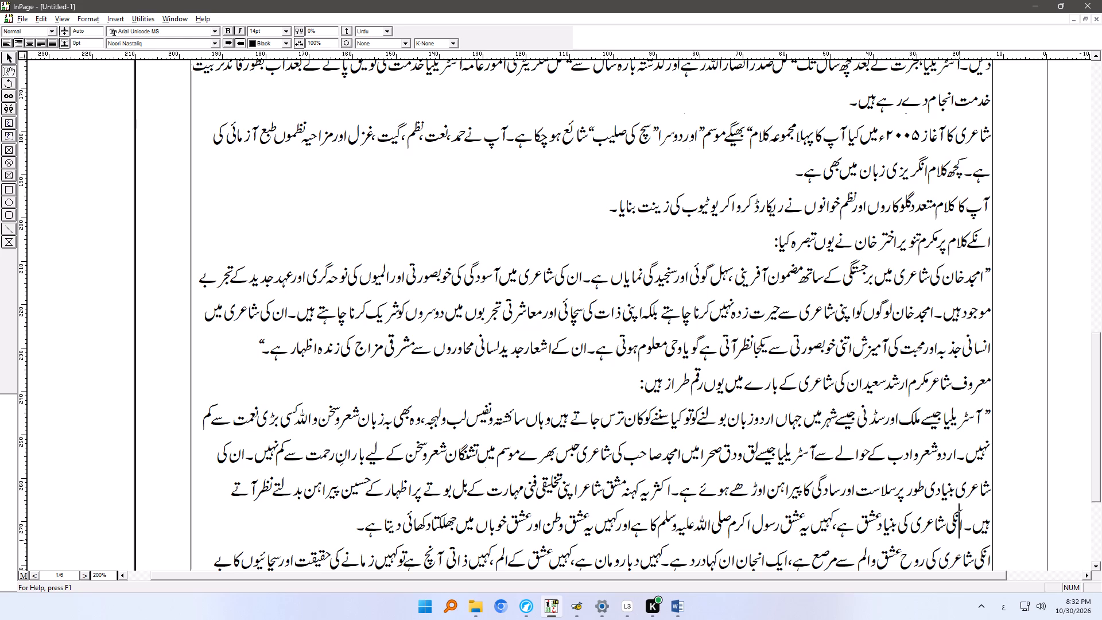
key("Delete")
type("ن")
key("space")
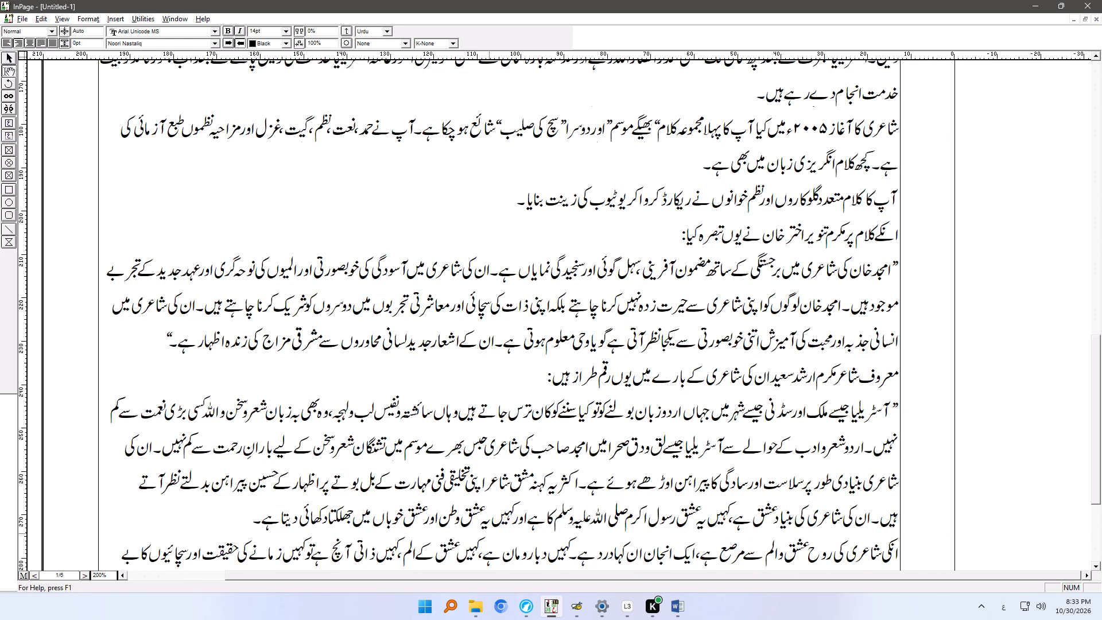
left_click(251, 518)
right_click_drag(510, 511, 509, 263, "ctrl")
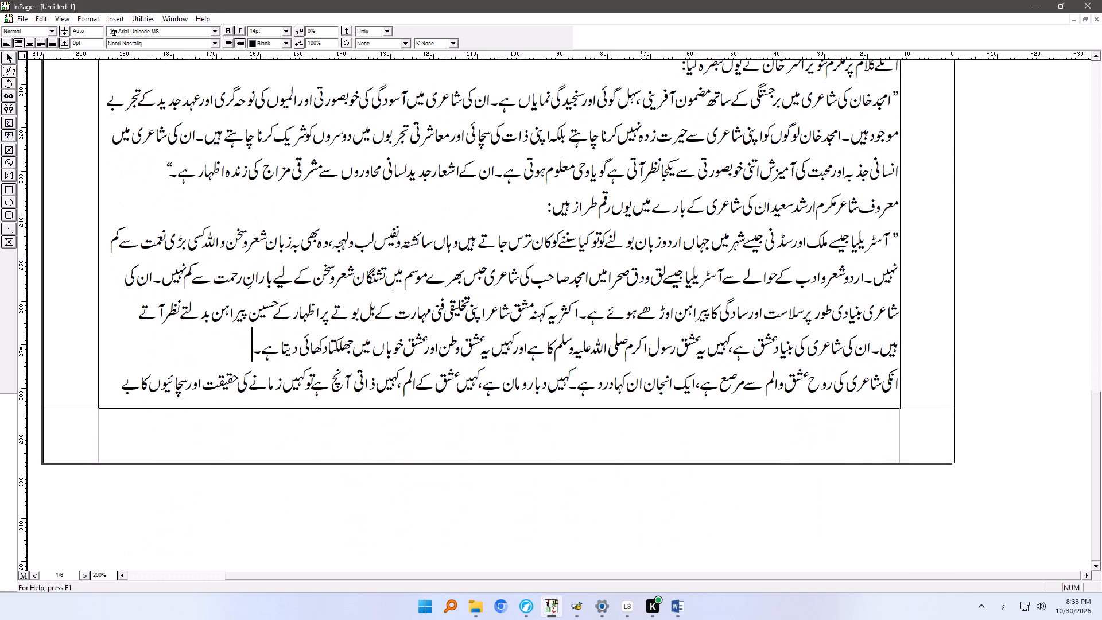
left_click(897, 378)
key("Delete")
type("ن")
key("space")
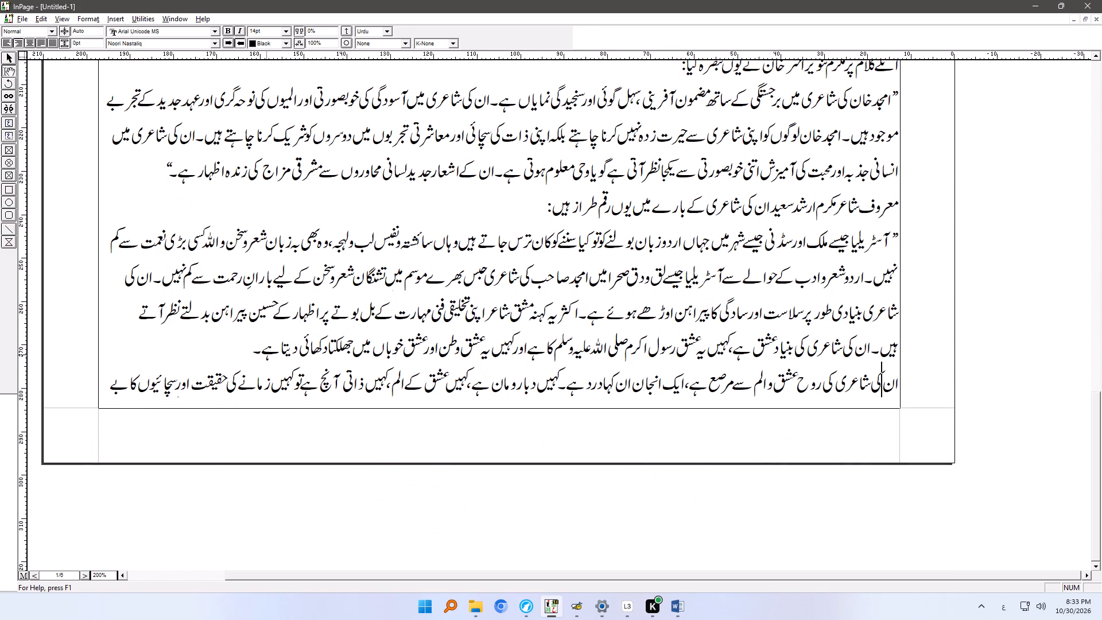
End the second comment after بے لاگ اظہار ہے with an Urdu full stop and a corrected closing quotation mark.
left_click(245, 350)
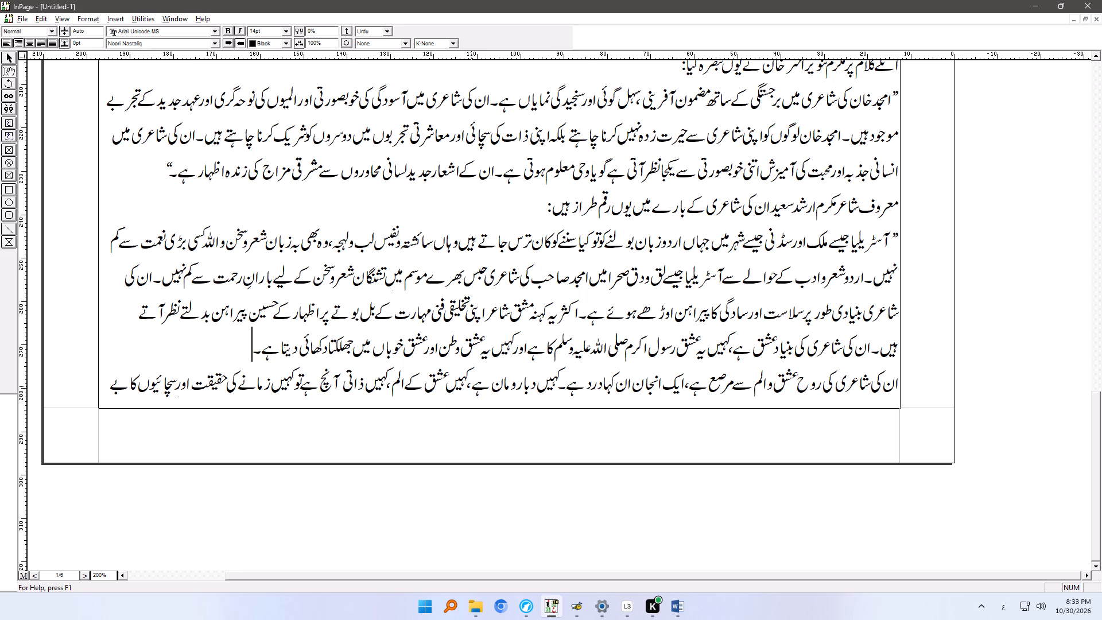
key("Down")
key("Down")
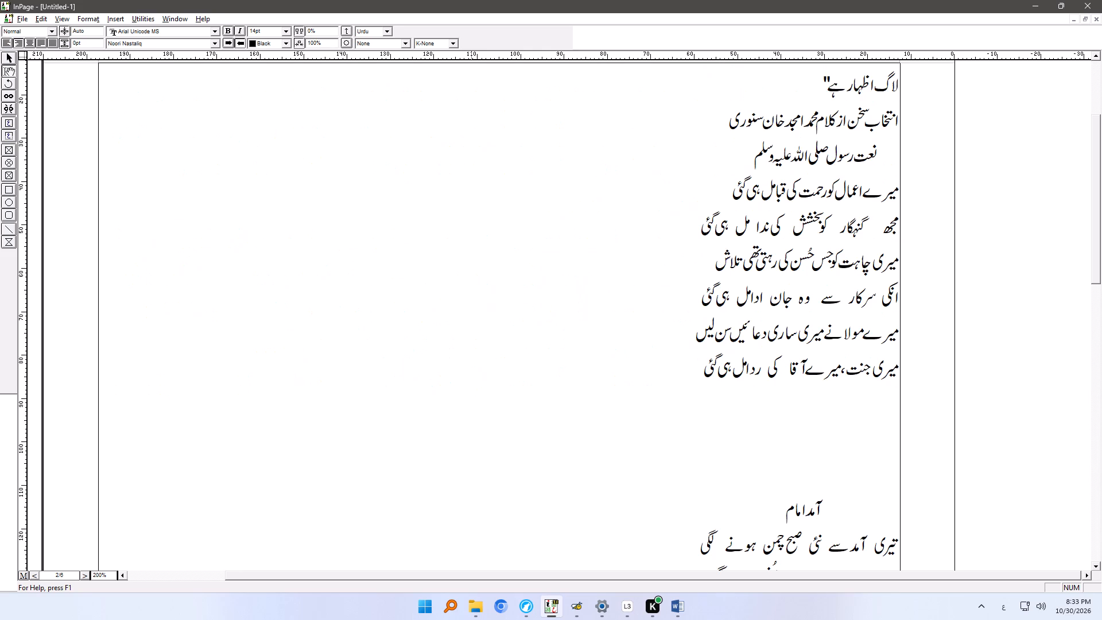
left_click(748, 91)
key("BackSpace")
key("Right")
Join the paragraph beginning ان کی شاعری کی روح to the line ending دکھائی دیتا ہے.
key("Up")
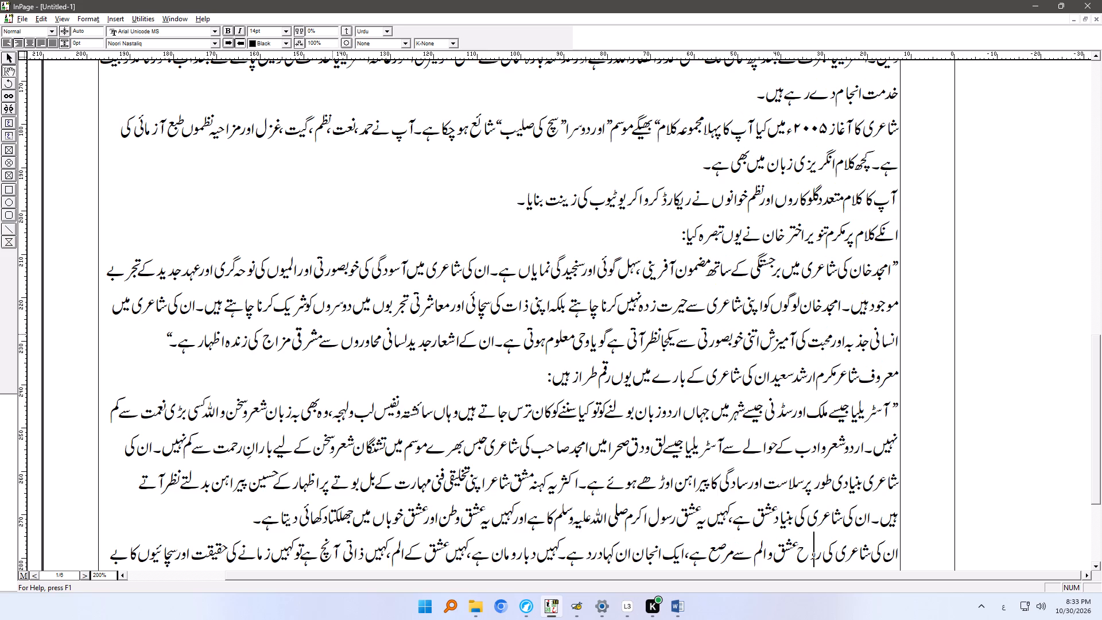
left_click(254, 511)
key("Delete")
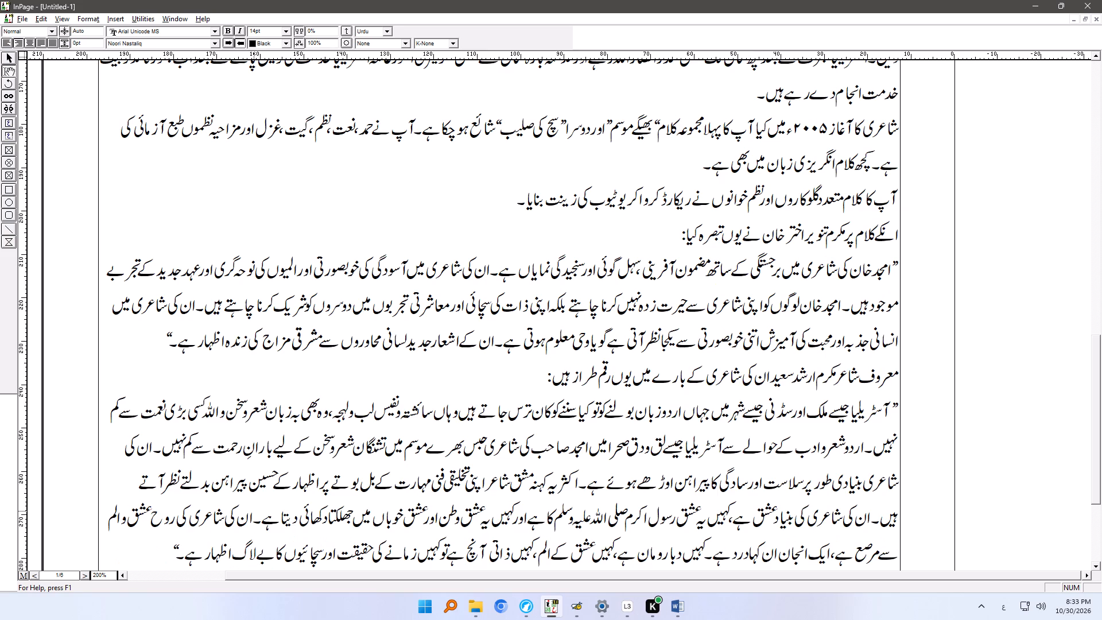
Split انکے into ان کے before کلام پر in the line introducing the first comment.
right_click_drag(636, 449, 635, 447, "ctrl")
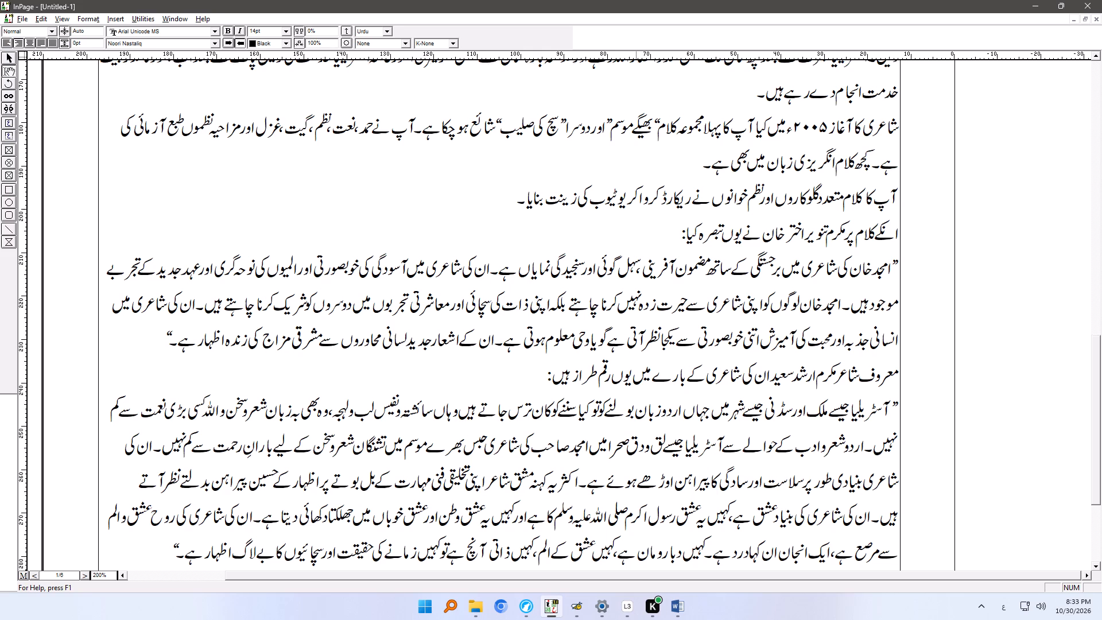
right_click_drag(635, 447, 637, 319, "ctrl")
left_click(893, 103)
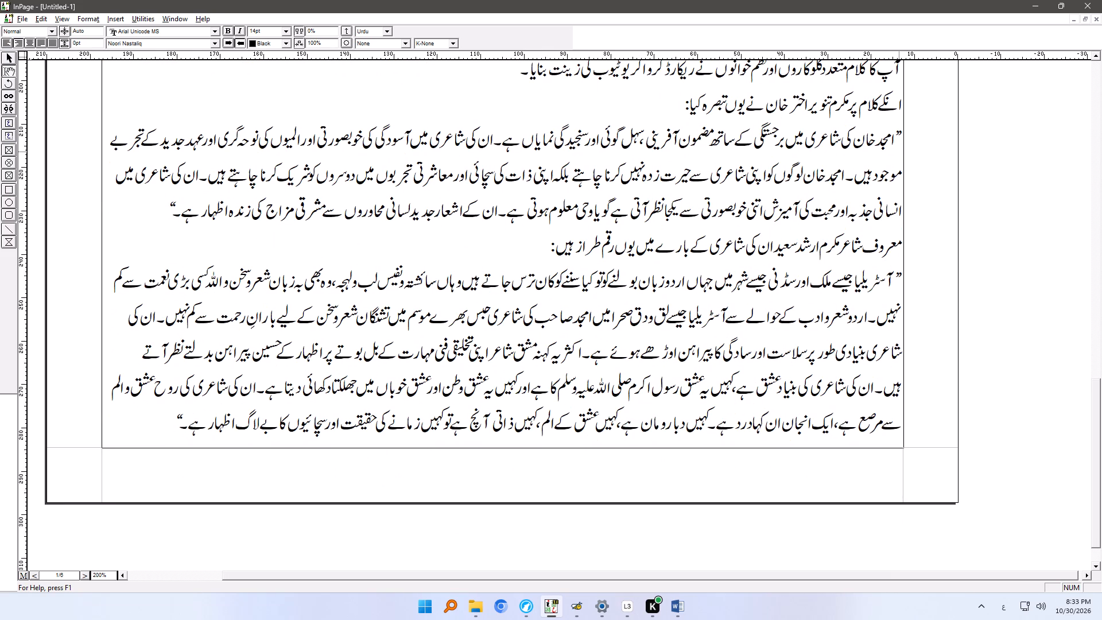
key("Delete")
key("space")
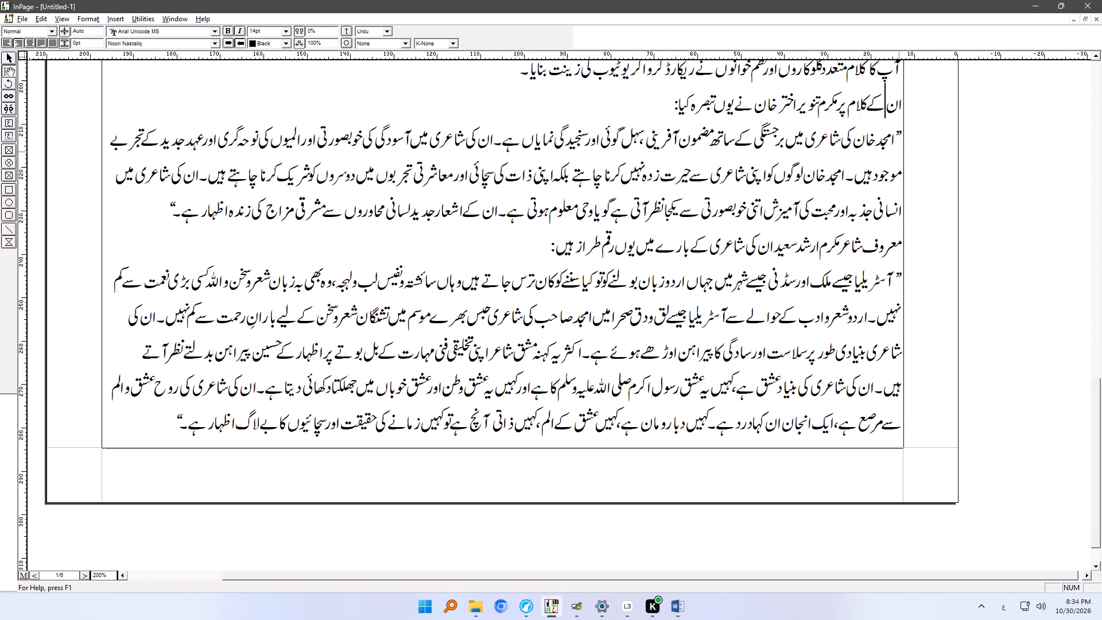
Review the poetry selection on page 2 of the untitled document, from the naat through the poem headed دُعا.
left_click(721, 424)
key("Down")
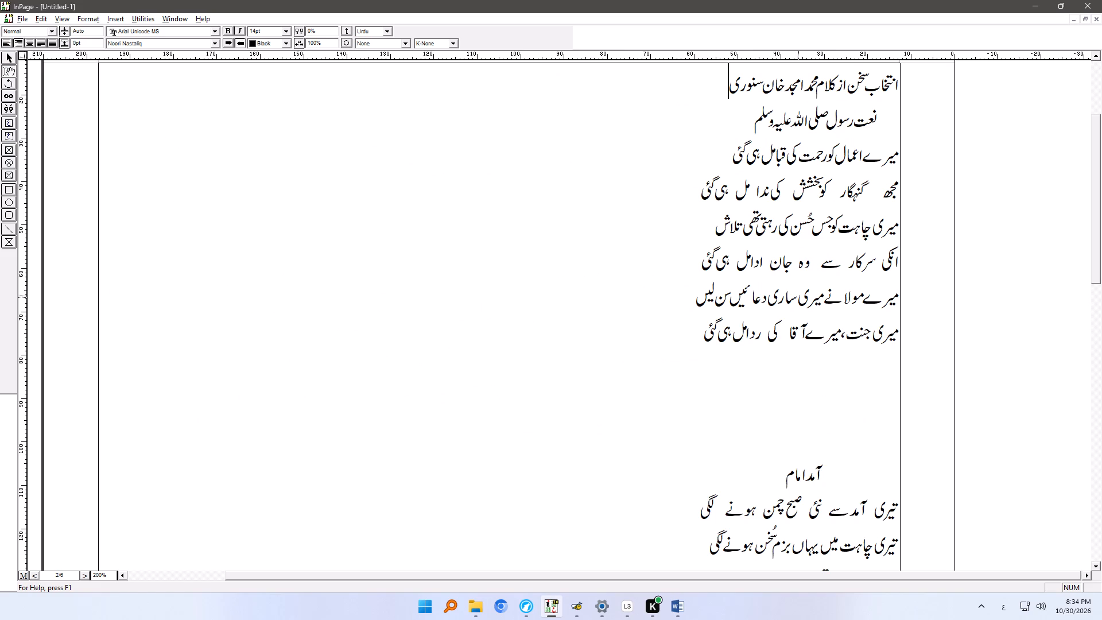
right_click_drag(774, 389, 771, 199, "ctrl")
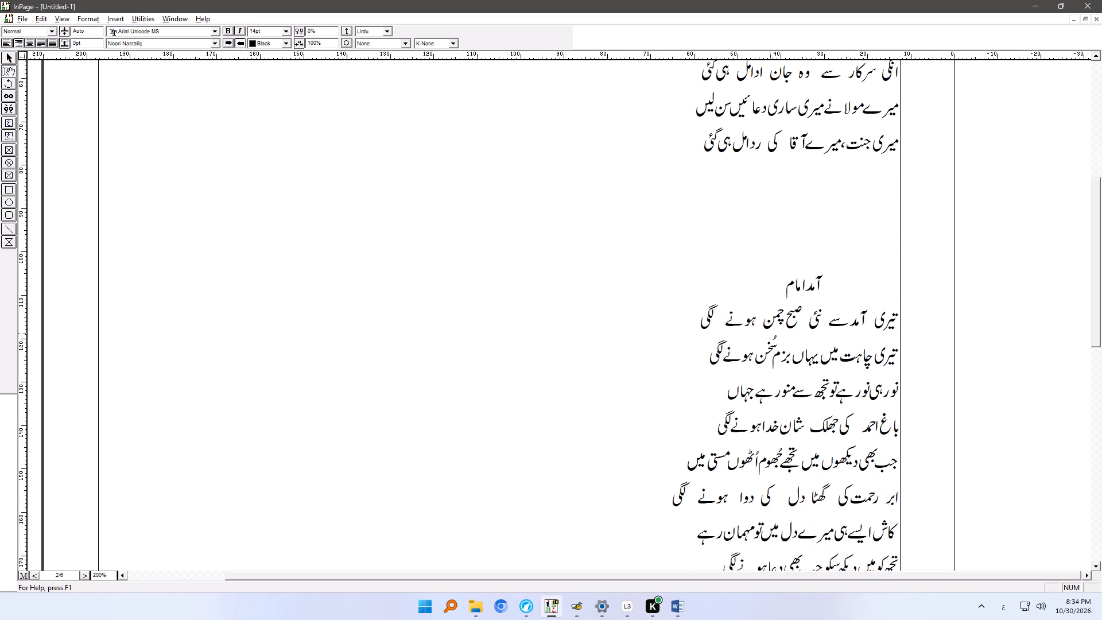
right_click_drag(770, 397, 760, 203, "ctrl")
right_click_drag(756, 452, 750, 225, "ctrl")
right_click_drag(771, 435, 739, 216, "ctrl")
right_click_drag(750, 418, 750, 412, "ctrl")
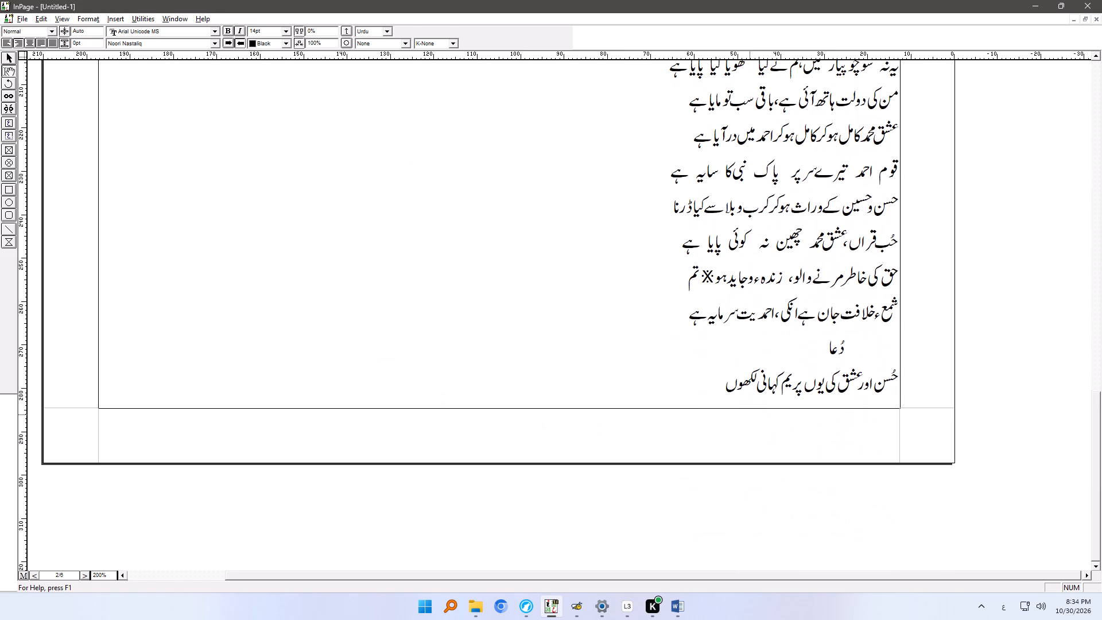
right_click_drag(750, 412, 749, 343, "ctrl")
right_click_drag(771, 198, 774, 440, "ctrl")
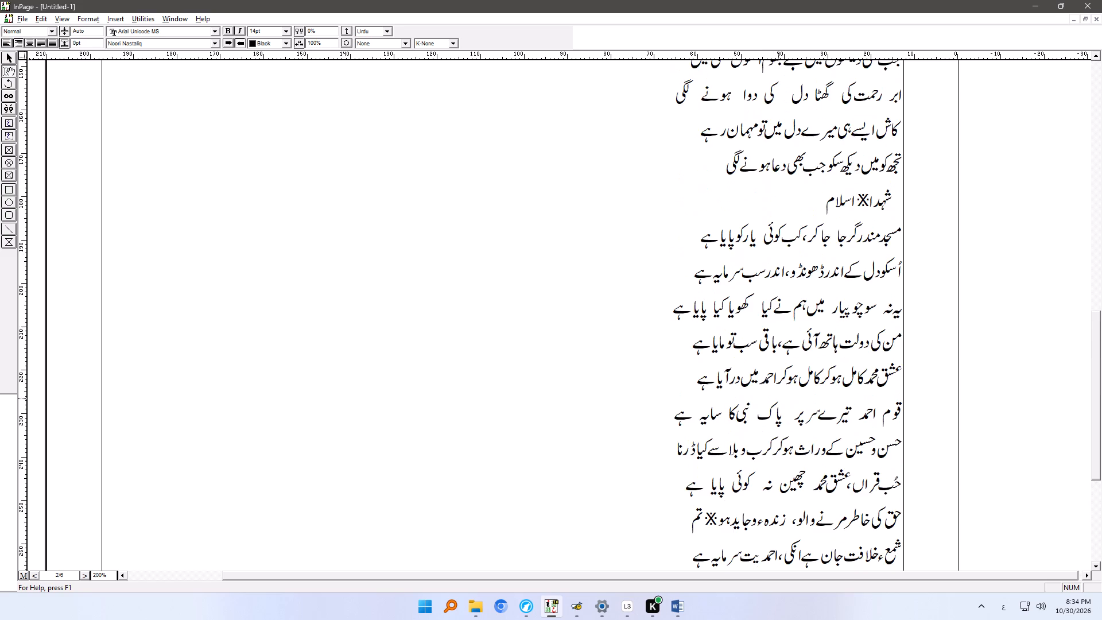
right_click_drag(779, 223, 779, 462, "ctrl")
right_click_drag(794, 216, 794, 409, "ctrl")
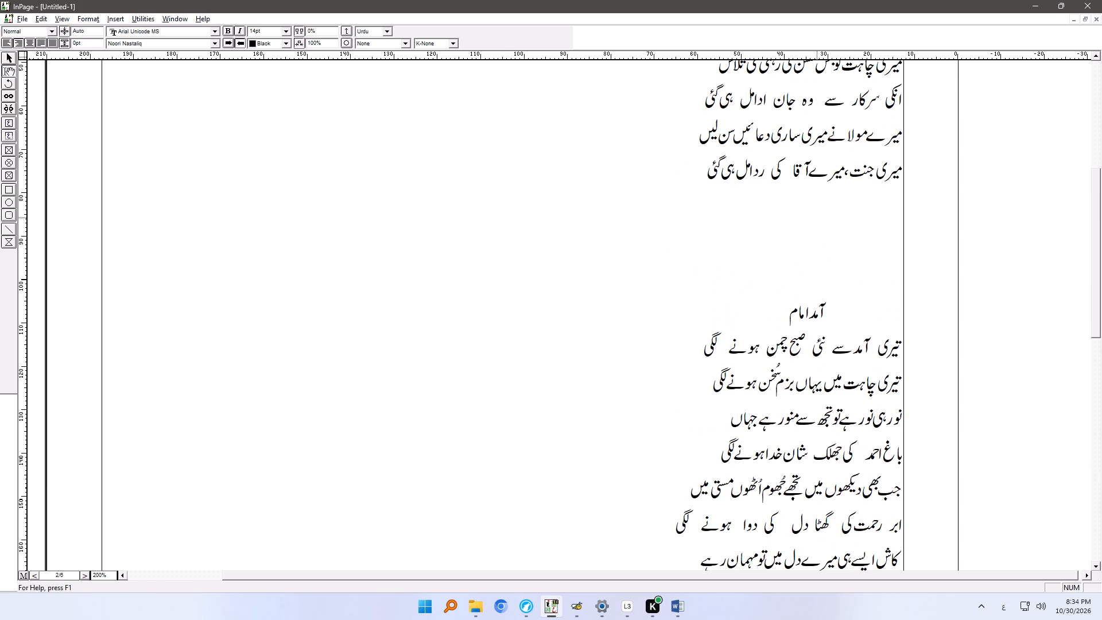
right_click_drag(804, 157, 804, 397, "ctrl")
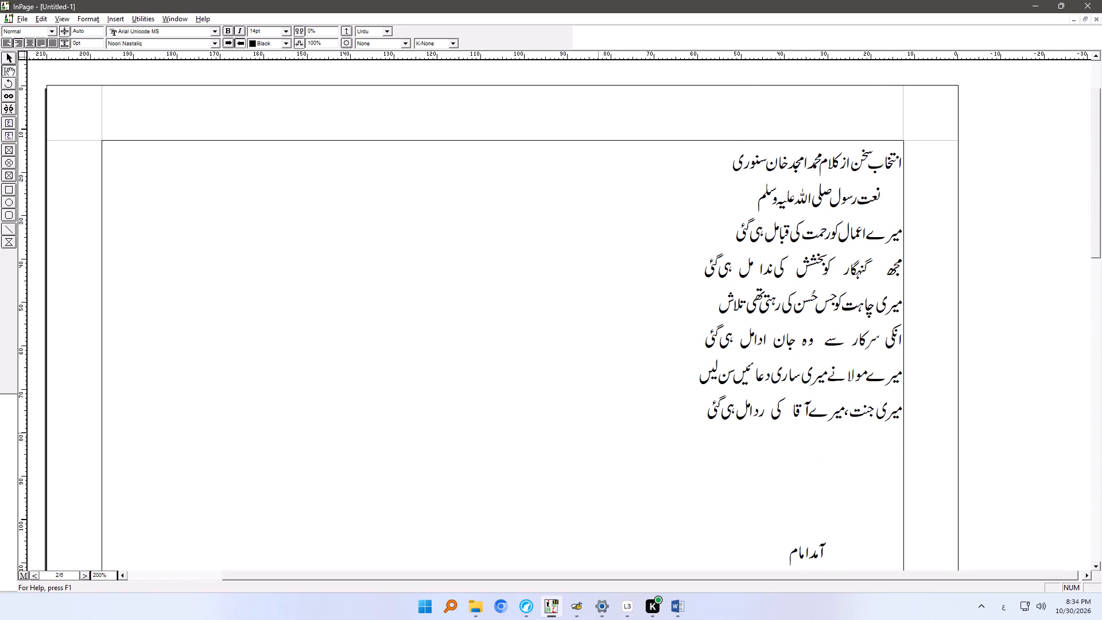
Look through the poems on pages 3 to 6 of the untitled document, including شادی کی سلور جوبلی.
left_click(34, 576)
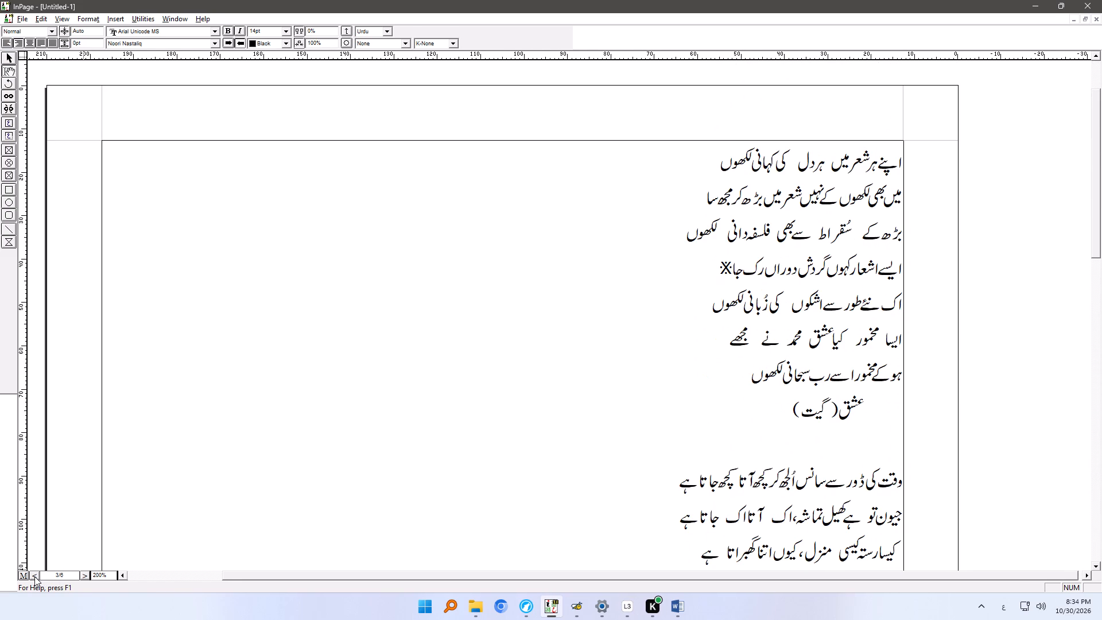
left_click(34, 576)
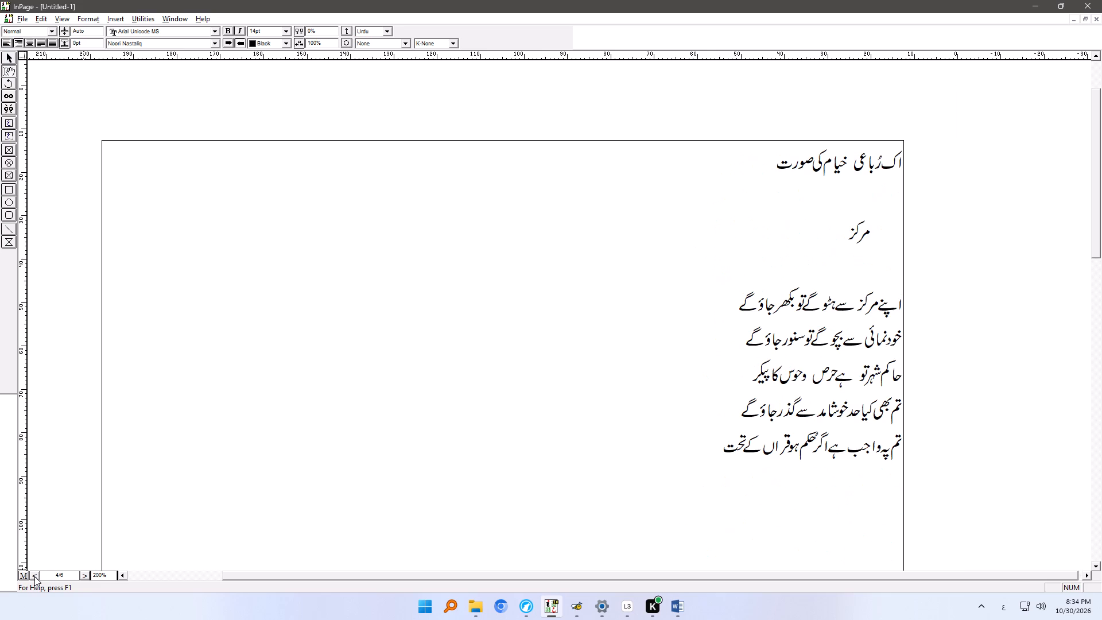
left_click(34, 576)
left_click(34, 576)
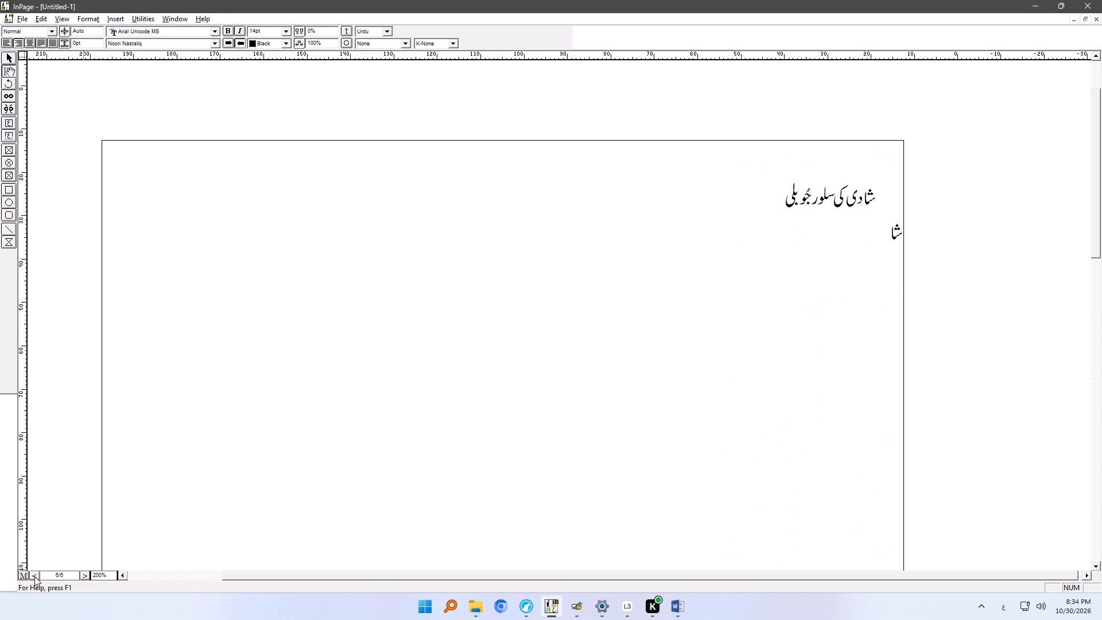
left_click(34, 576)
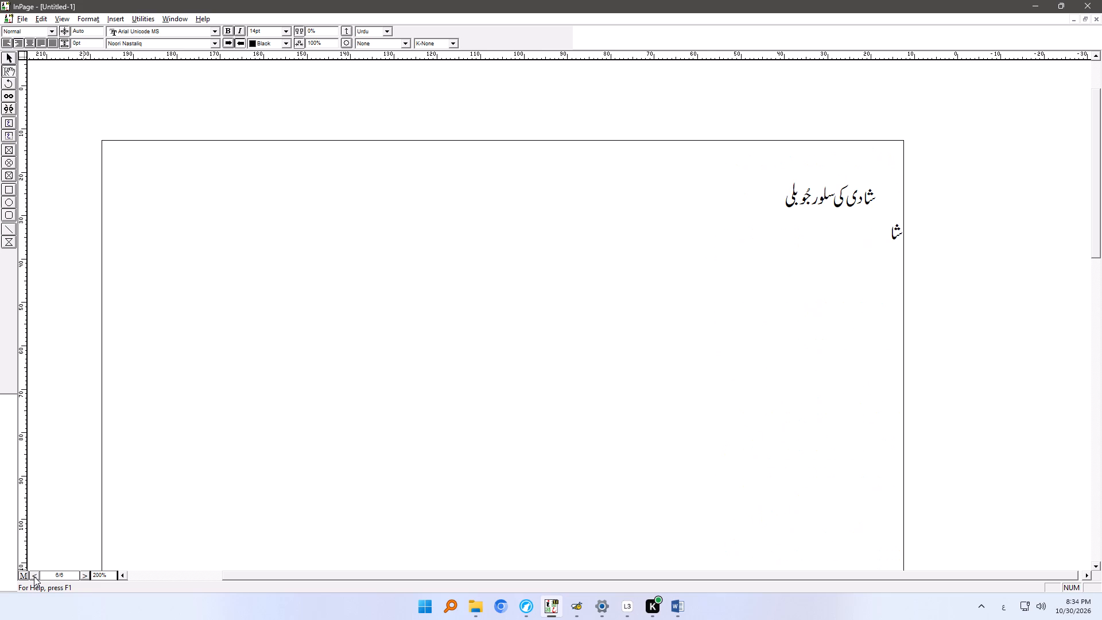
left_click(34, 576)
right_click_drag(676, 476, 662, 226, "ctrl")
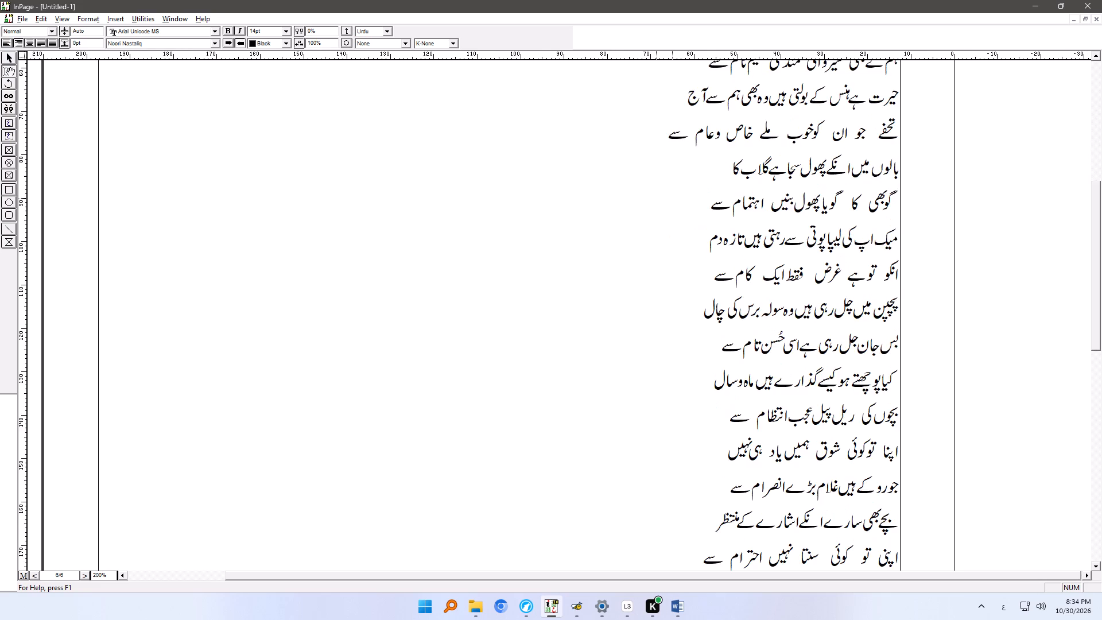
right_click_drag(651, 418, 634, 204, "ctrl")
right_click_drag(658, 433, 655, 206, "ctrl")
right_click_drag(673, 440, 671, 284, "ctrl")
right_click_drag(677, 241, 677, 553, "ctrl")
right_click_drag(709, 247, 702, 544, "ctrl")
right_click_drag(701, 259, 693, 533, "ctrl")
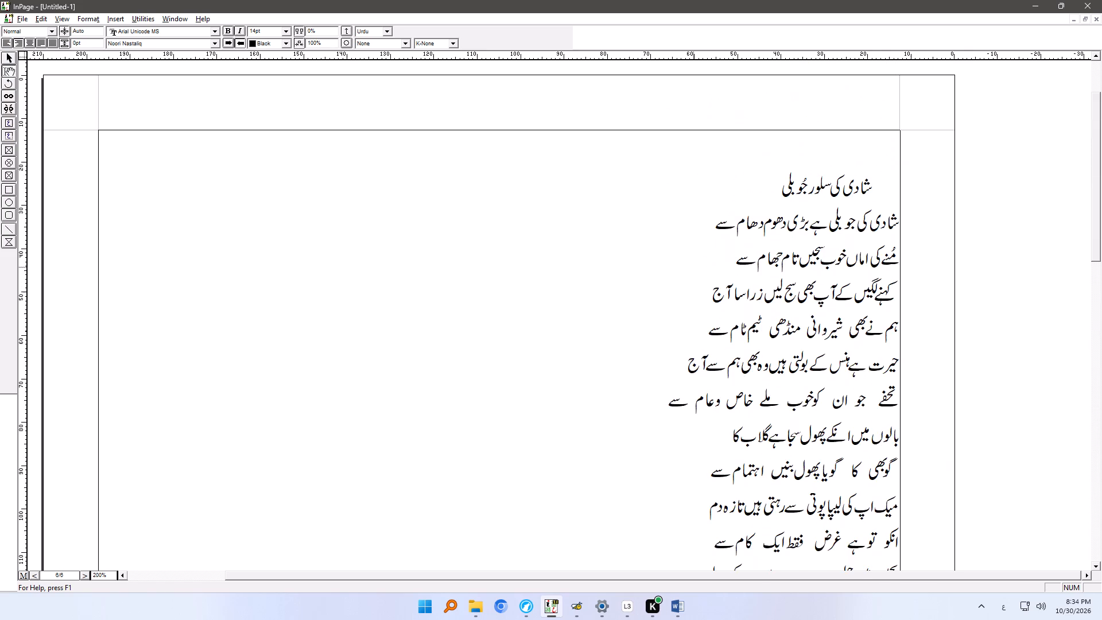
right_click_drag(695, 235, 694, 363, "ctrl")
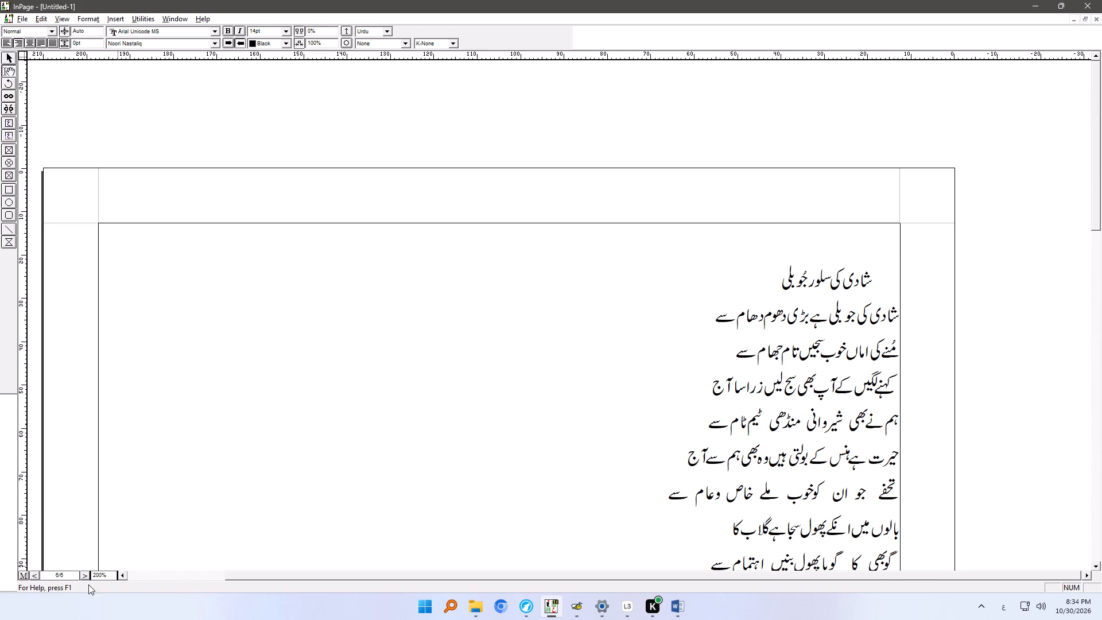
Return to page 1 and read through the featured poet's introduction down to the end of the second comment.
left_click(85, 576)
left_click(85, 576)
left_click(85, 576)
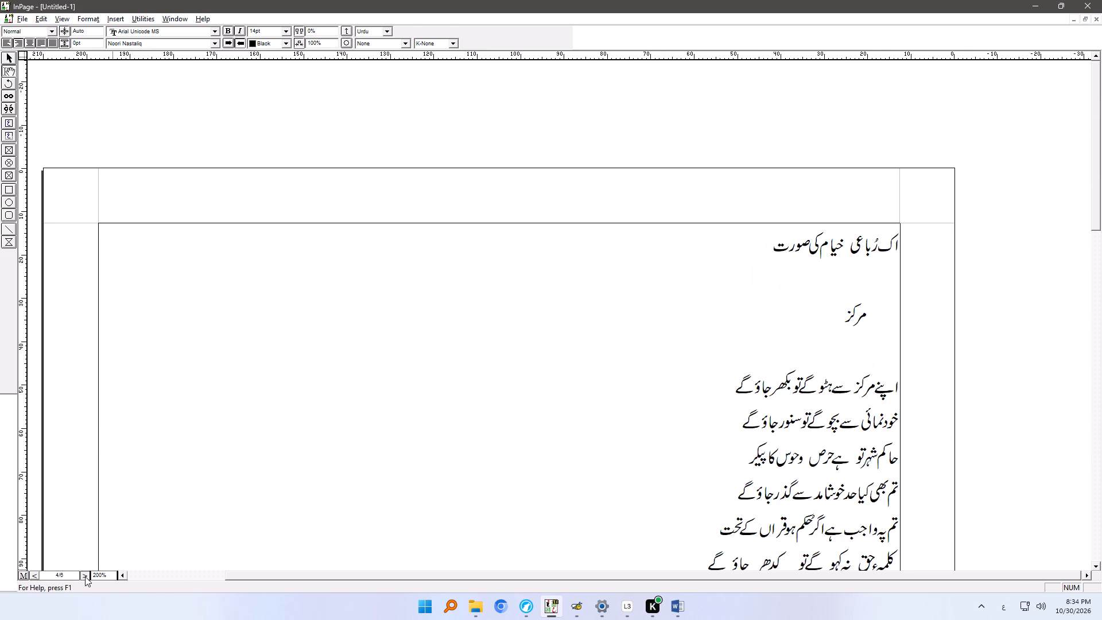
left_click(85, 576)
left_click(85, 576)
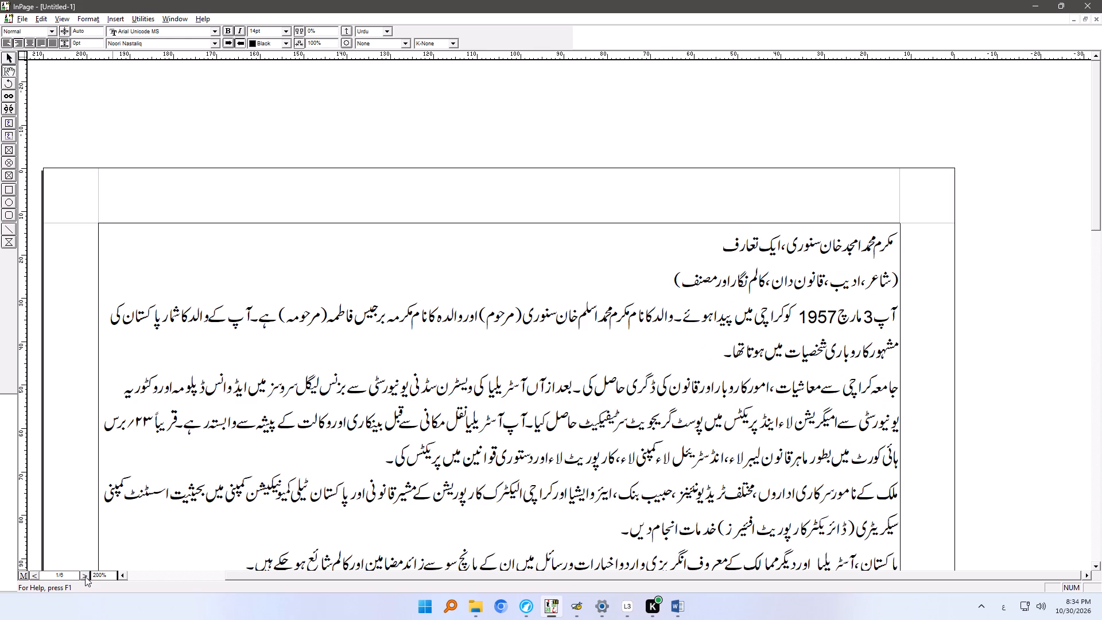
left_click(781, 412)
right_click_drag(652, 488, 650, 288, "ctrl")
right_click_drag(655, 460, 654, 278, "ctrl")
right_click_drag(664, 455, 663, 257, "ctrl")
right_click_drag(680, 448, 680, 342, "ctrl")
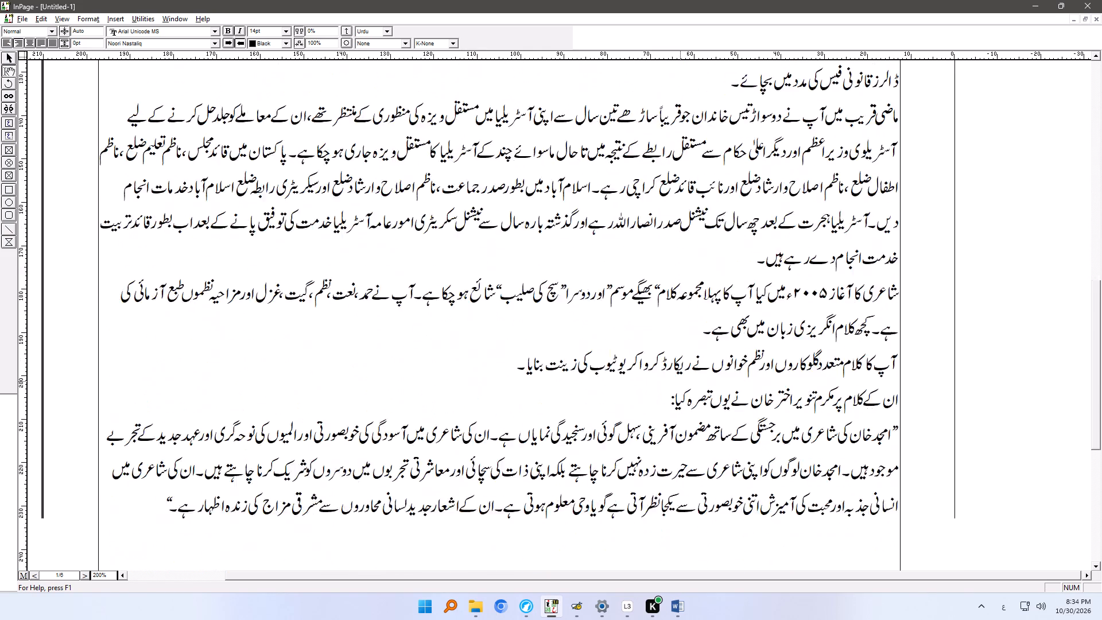
right_click_drag(680, 342, 680, 203, "ctrl")
right_click_drag(768, 442, 767, 235, "ctrl")
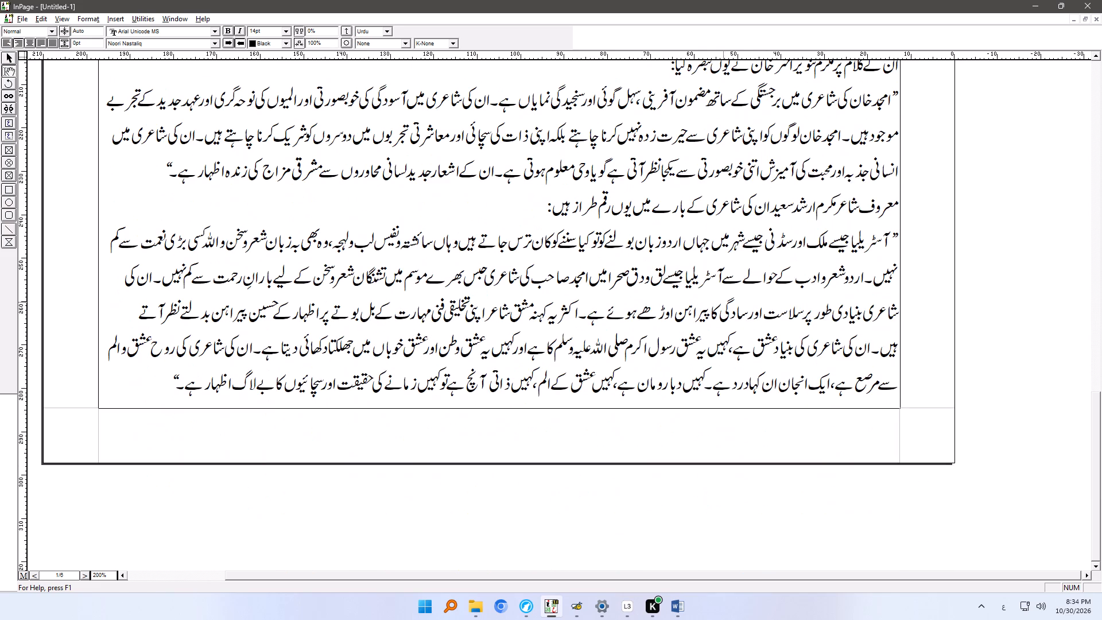
Copy the whole introduction on page 1, from its title line ending ایک تعارف to the closing quotation mark after بے لاگ اظہار ہے.
left_click(168, 381)
right_click_drag(634, 195, 626, 270, "ctrl")
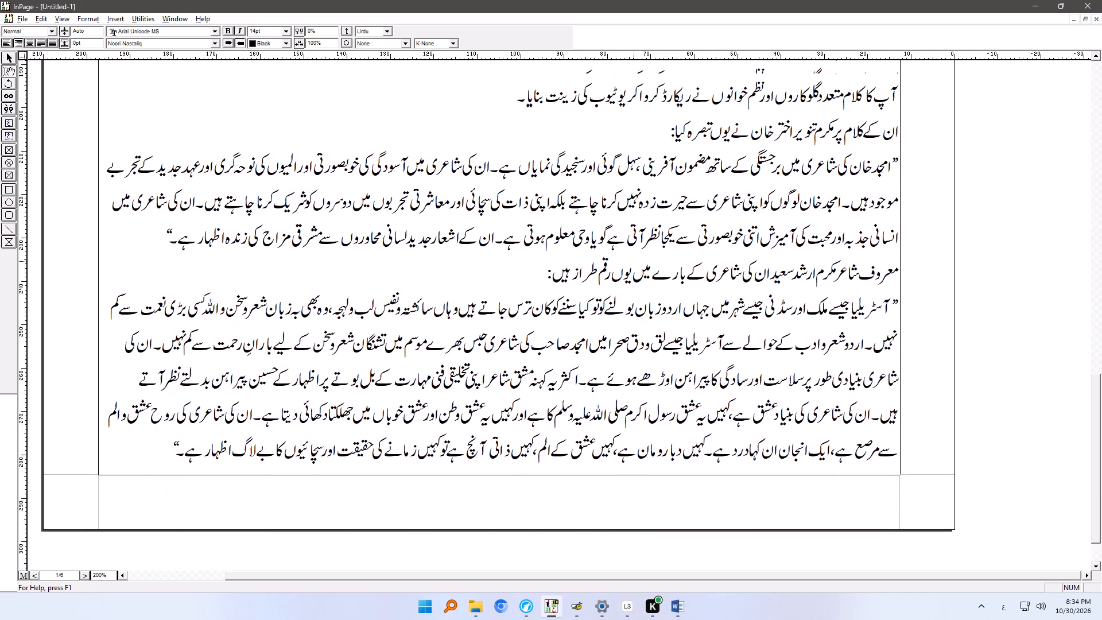
right_click_drag(626, 270, 625, 449, "ctrl")
right_click_drag(630, 422, 619, 619, "ctrl")
right_click_drag(707, 230, 685, 501, "ctrl")
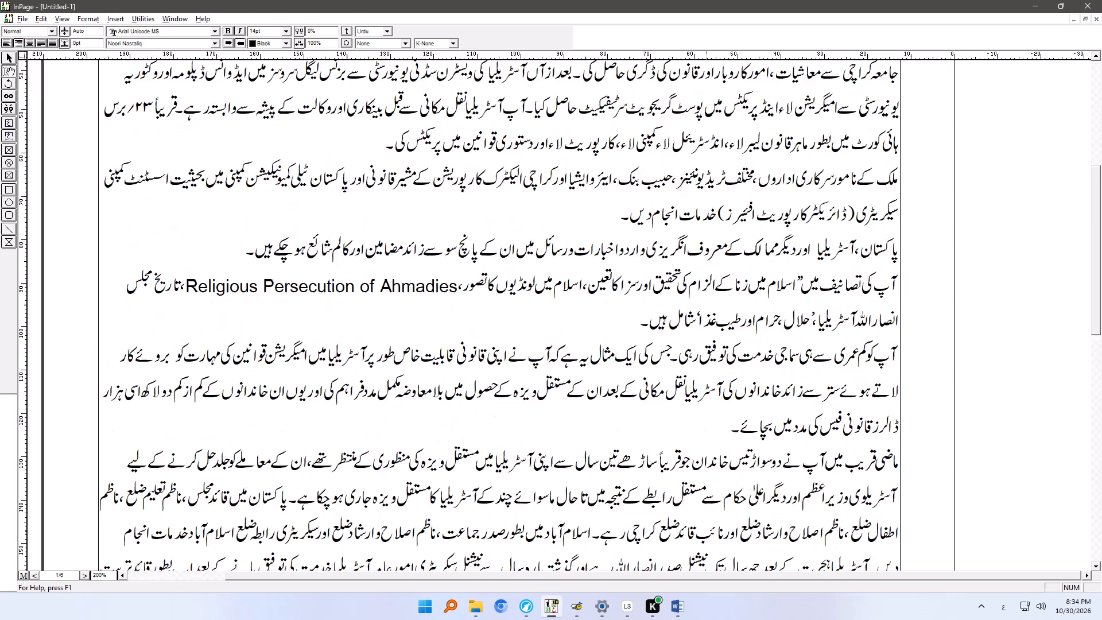
right_click_drag(685, 501, 684, 514, "ctrl")
right_click_drag(745, 247, 735, 498, "ctrl")
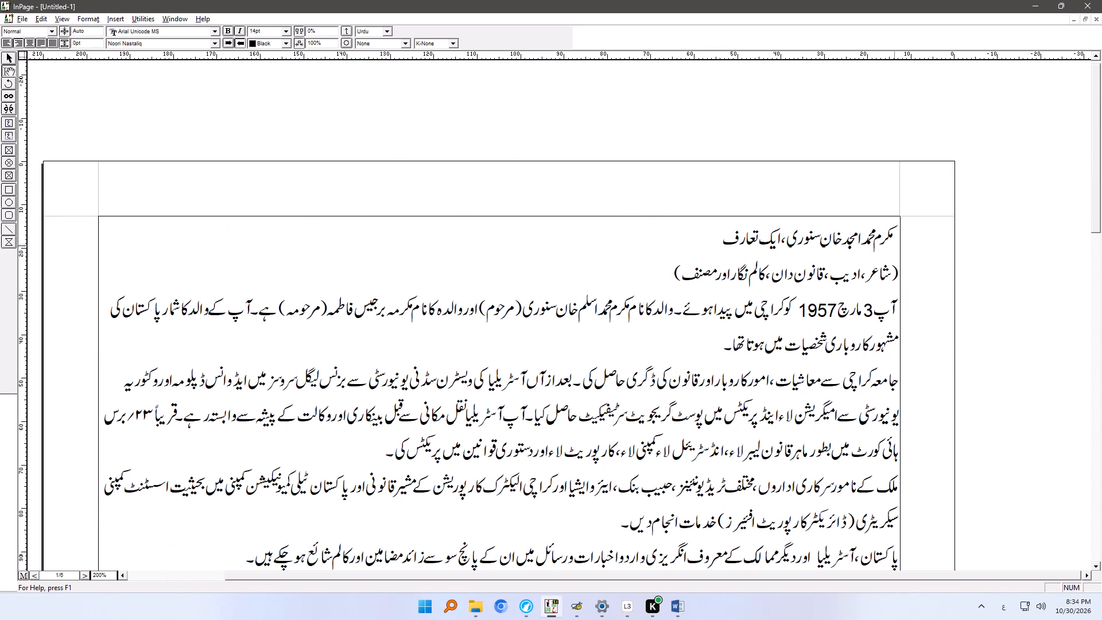
left_click(895, 239, "shift")
key("ctrl+c")
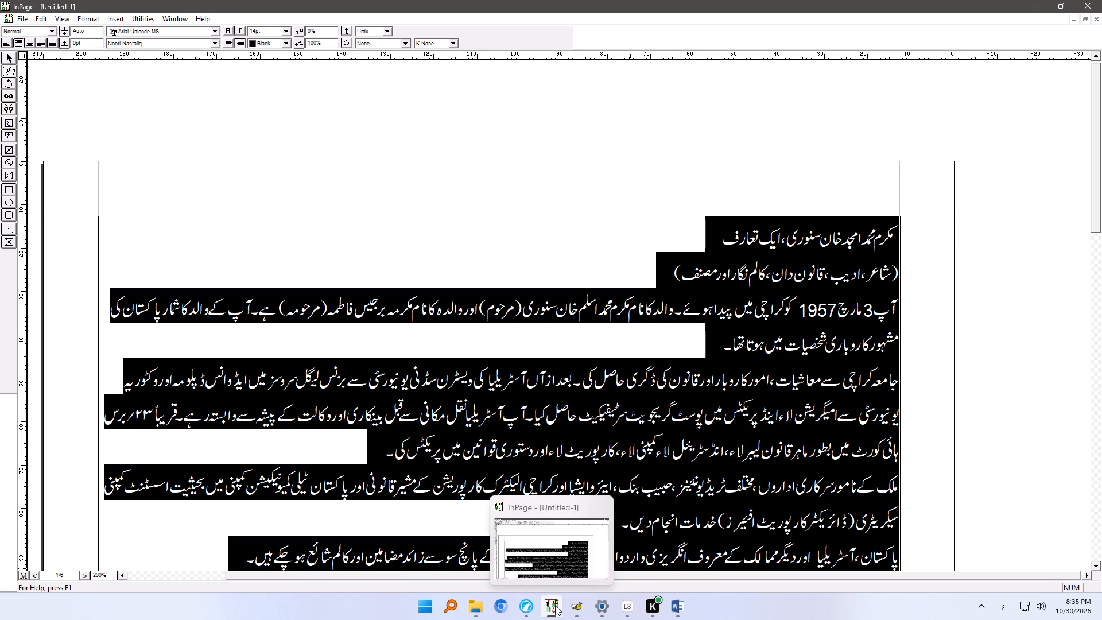
Paste the introduction into the Intekhab International Vol. 3 No. 4 magazine after the editorial, in page 2's empty second column.
key("ctrl+shift+Tab")
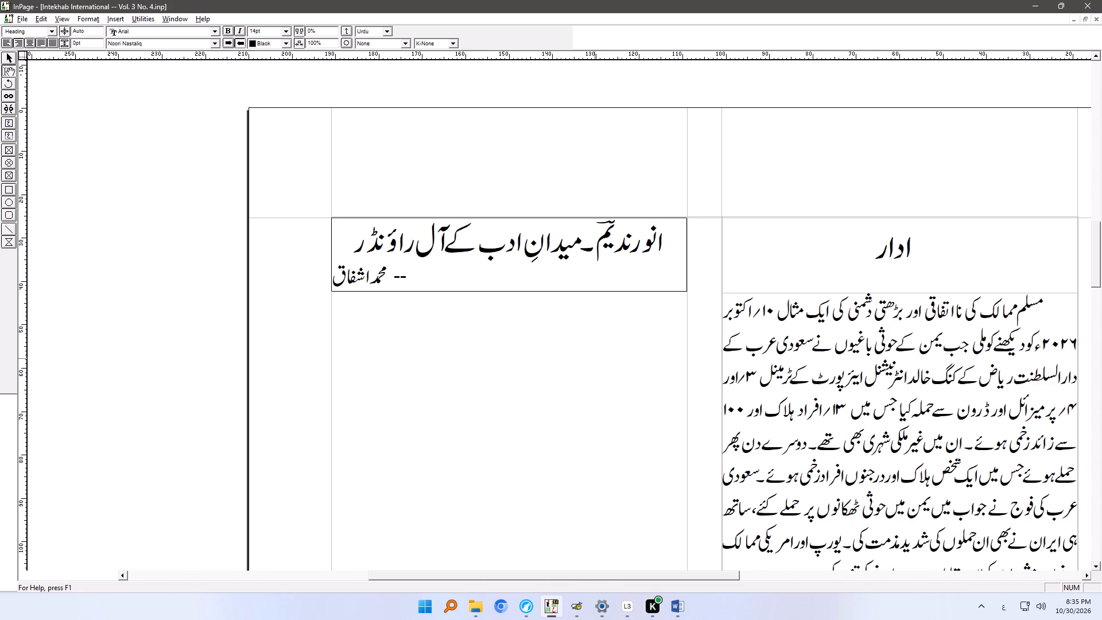
left_click(620, 316)
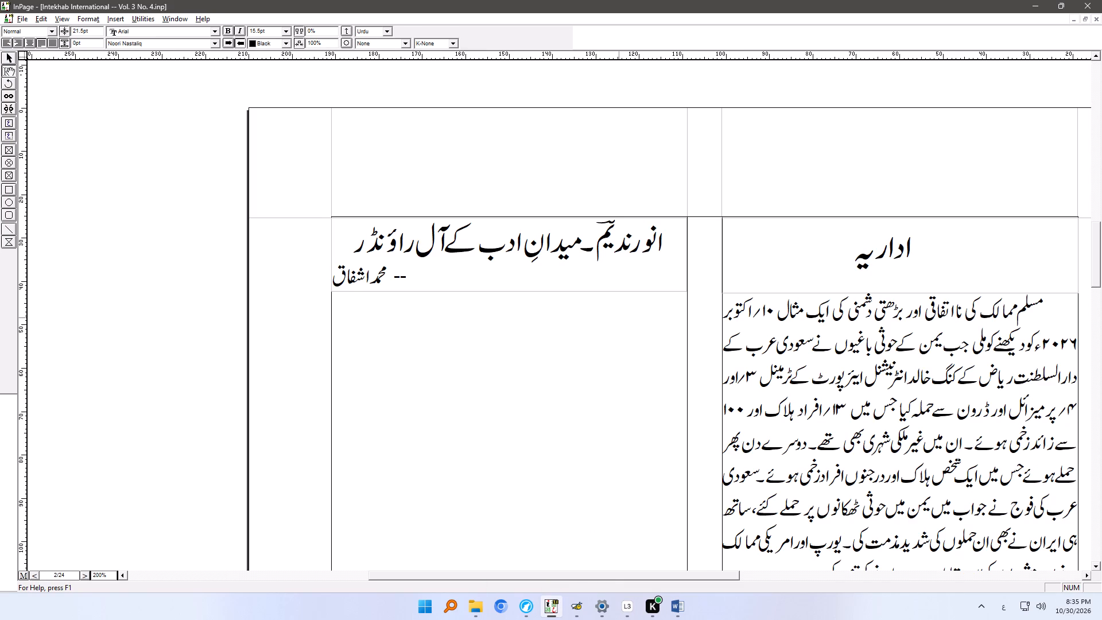
left_click(600, 319)
right_click_drag(849, 483, 812, 263, "ctrl")
right_click_drag(806, 516, 800, 262, "ctrl")
right_click_drag(784, 486, 784, 307, "ctrl")
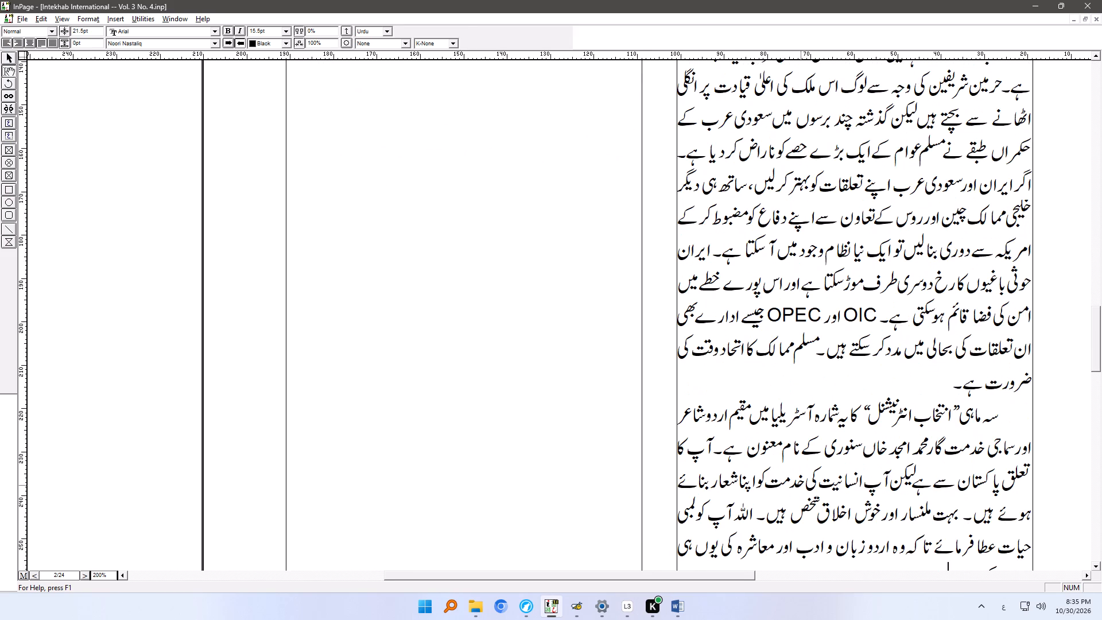
right_click_drag(796, 478, 779, 230, "ctrl")
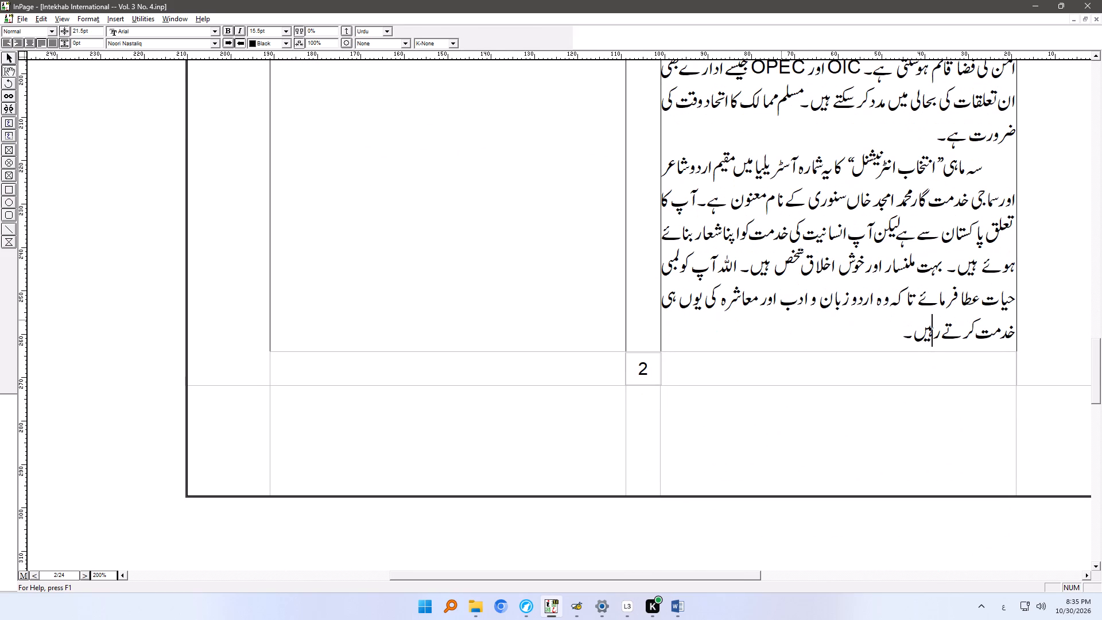
key("Return")
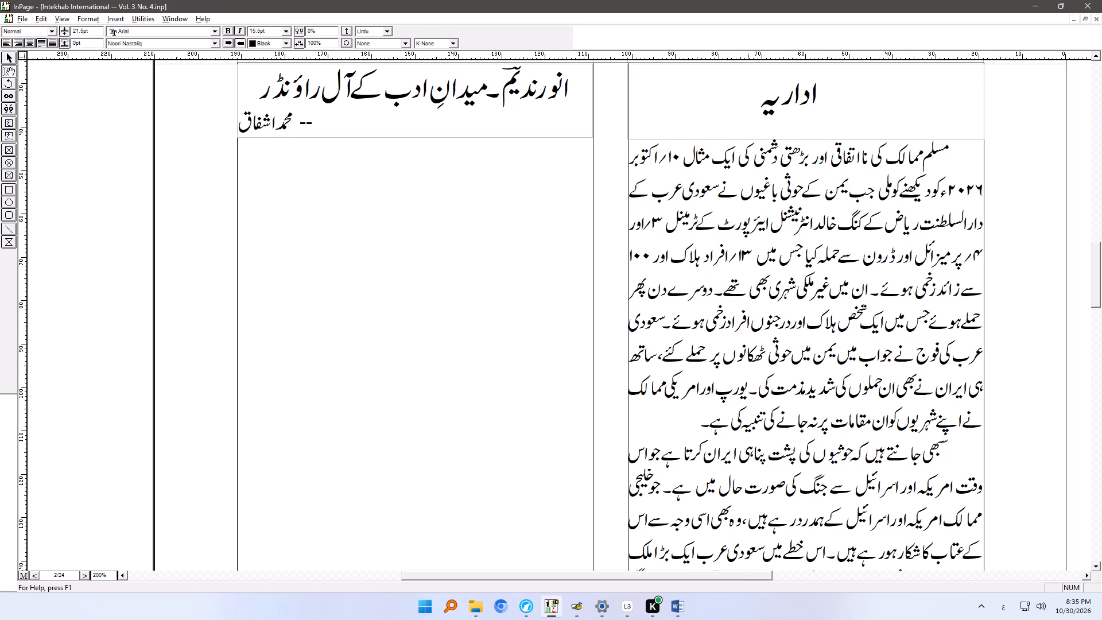
key("ctrl+v")
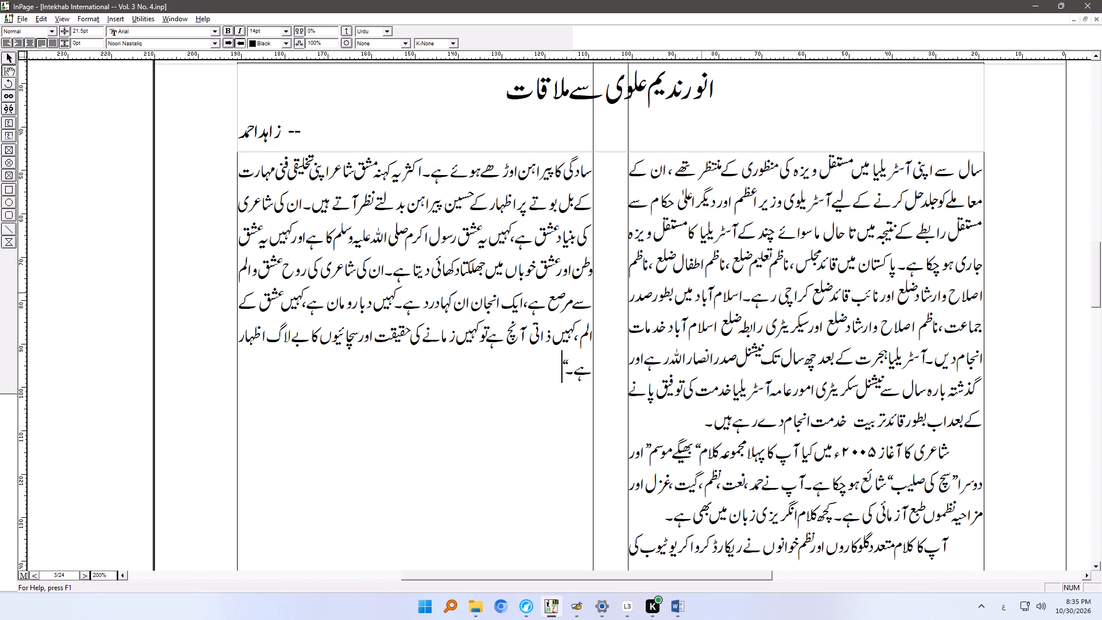
left_click(87, 576)
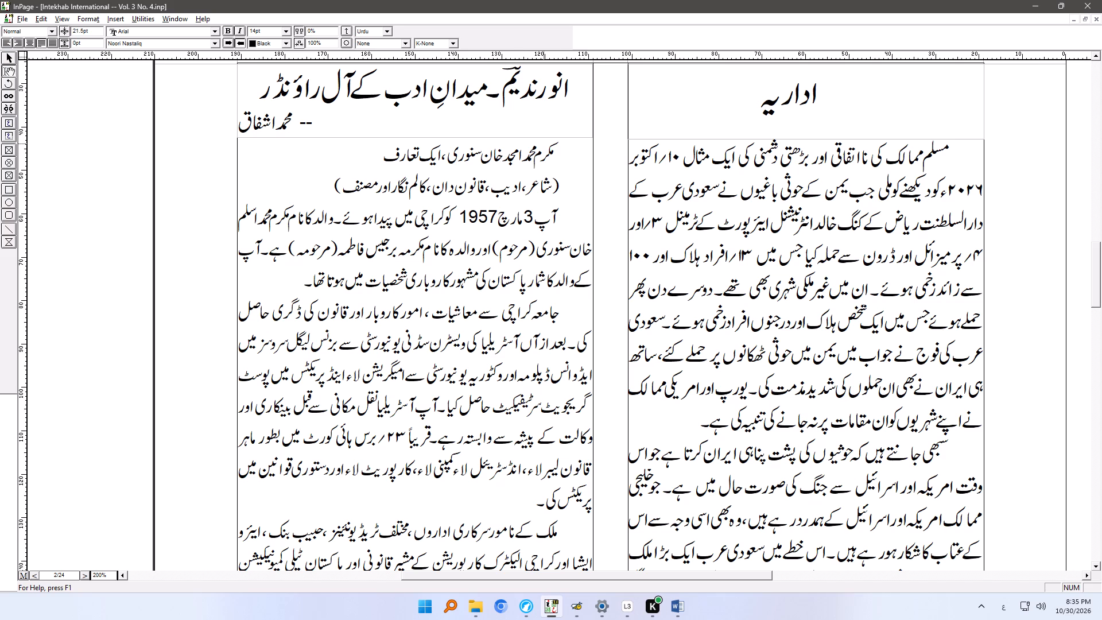
Move the introduction's title line ending ایک تعارف out of the body text, replacing the old heading above page 2's second column.
left_click_drag(556, 154, 397, 154)
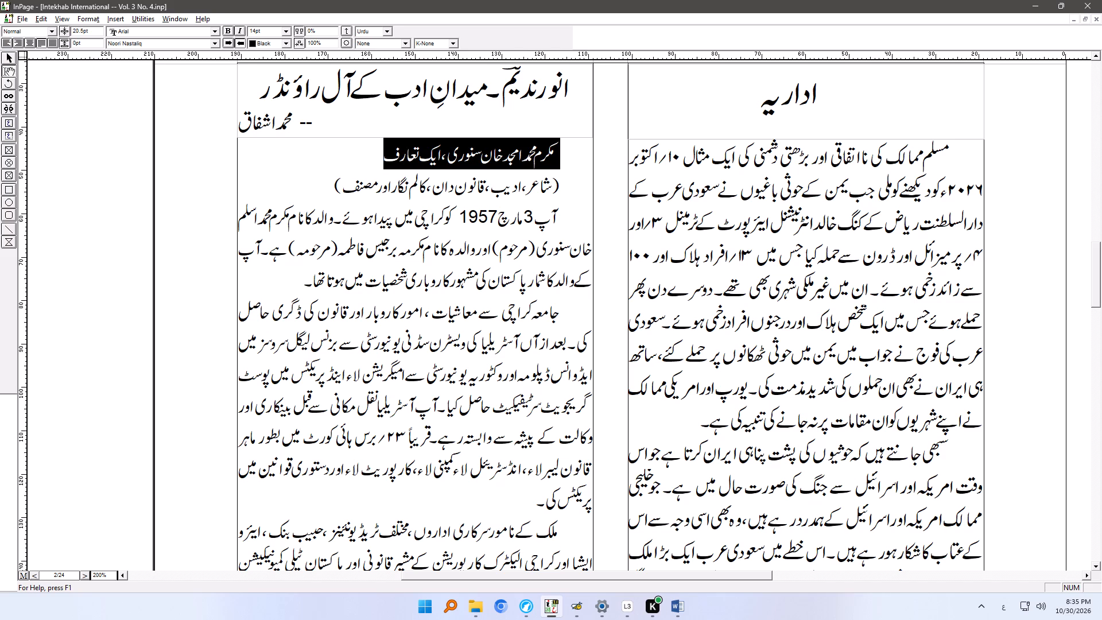
left_click_drag(397, 154, 402, 154)
key("ctrl+x")
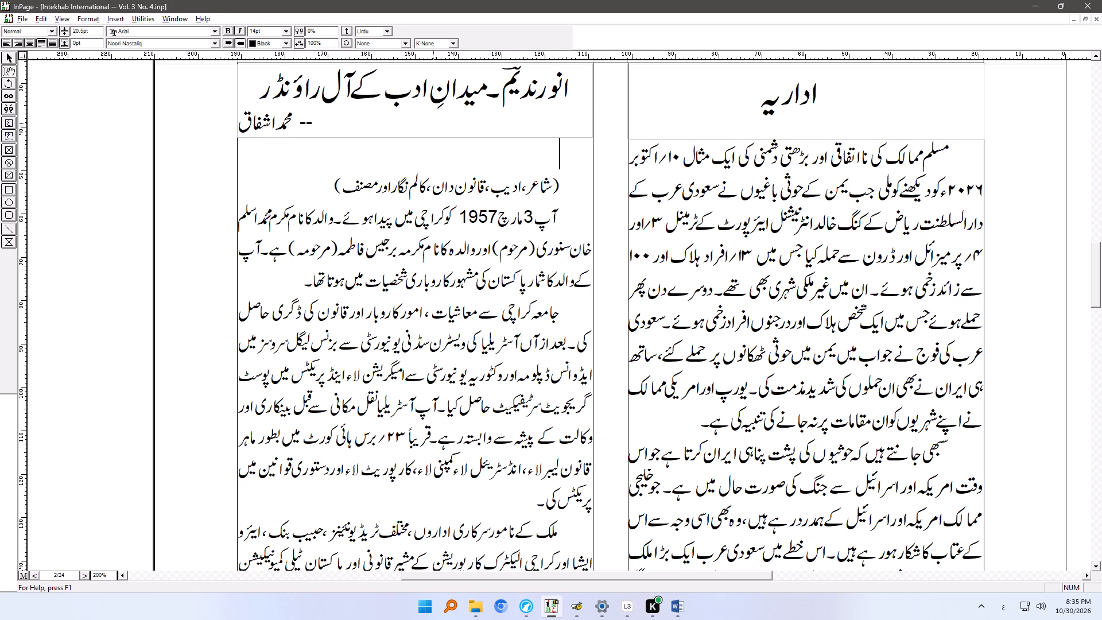
left_click_drag(573, 87, 301, 81)
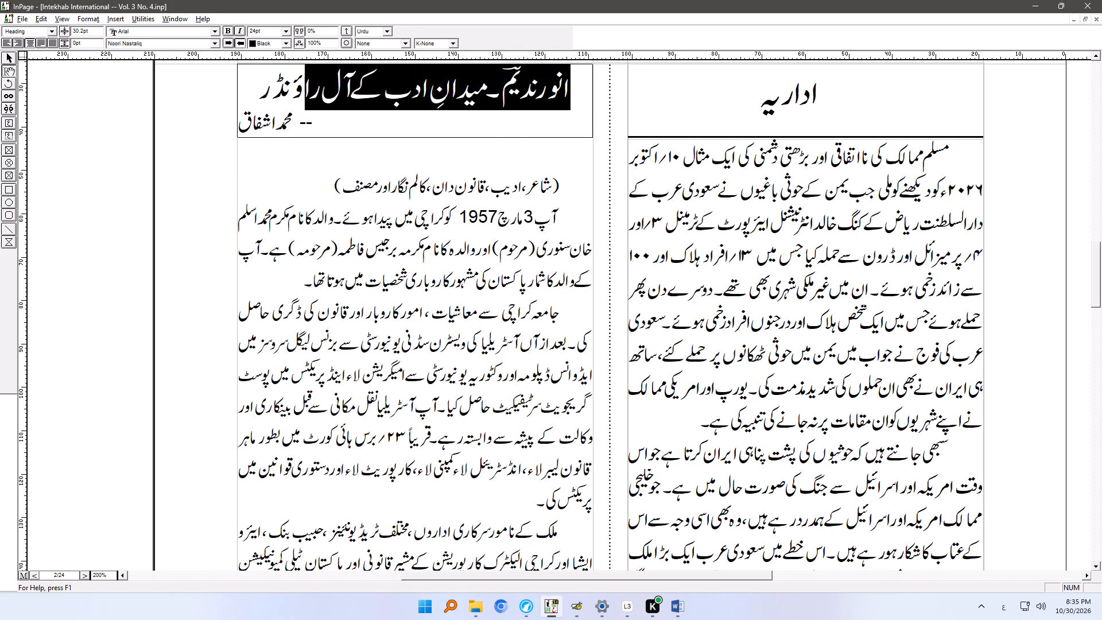
left_click_drag(301, 81, 272, 76)
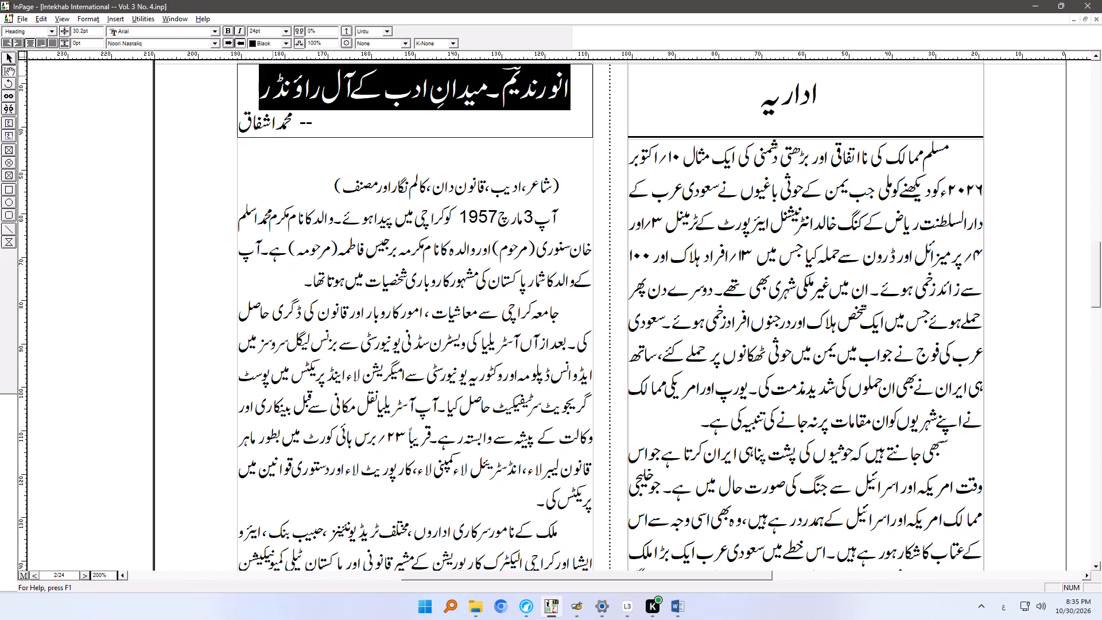
key("ctrl+v")
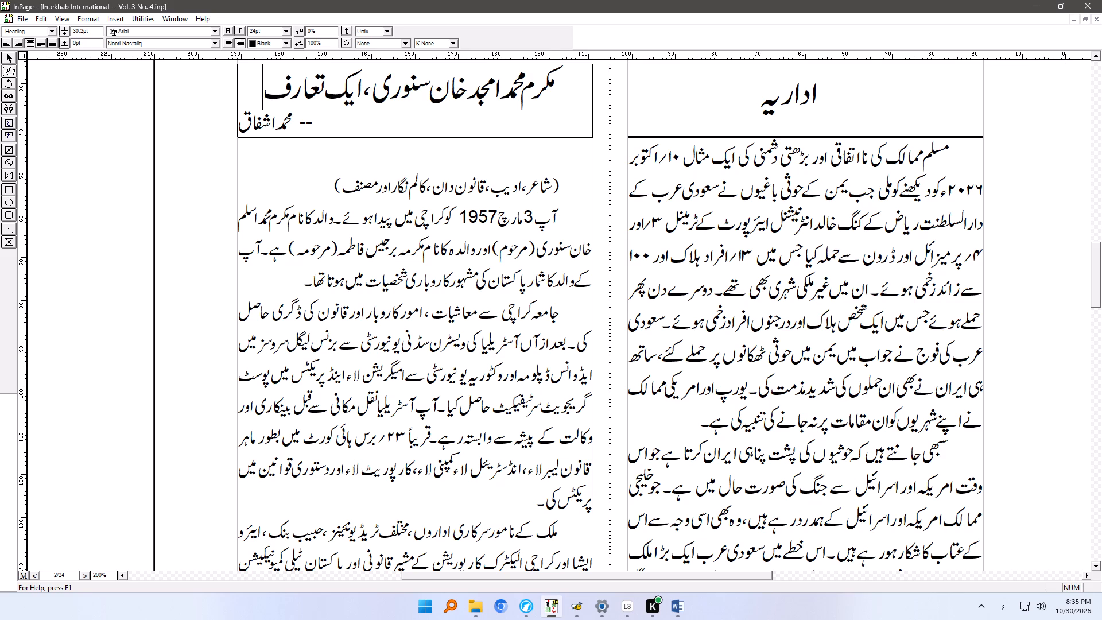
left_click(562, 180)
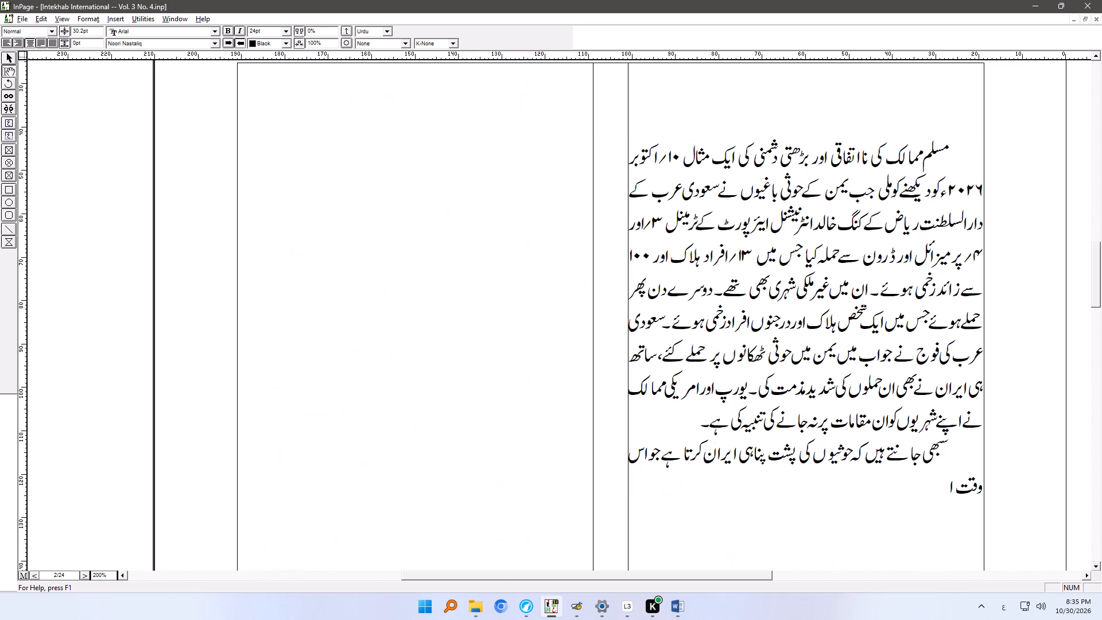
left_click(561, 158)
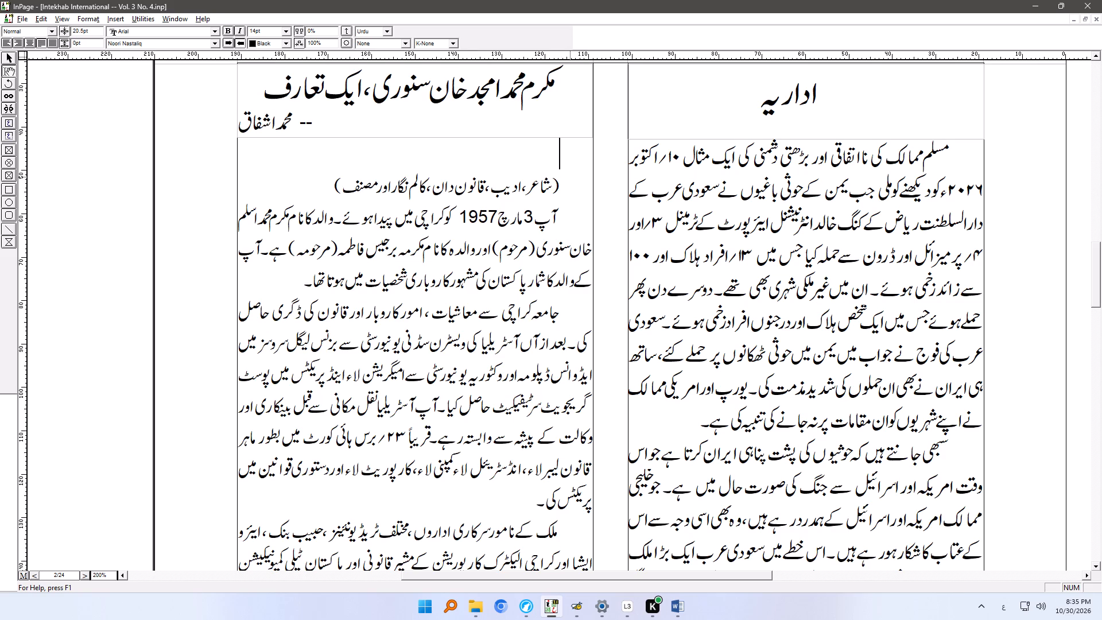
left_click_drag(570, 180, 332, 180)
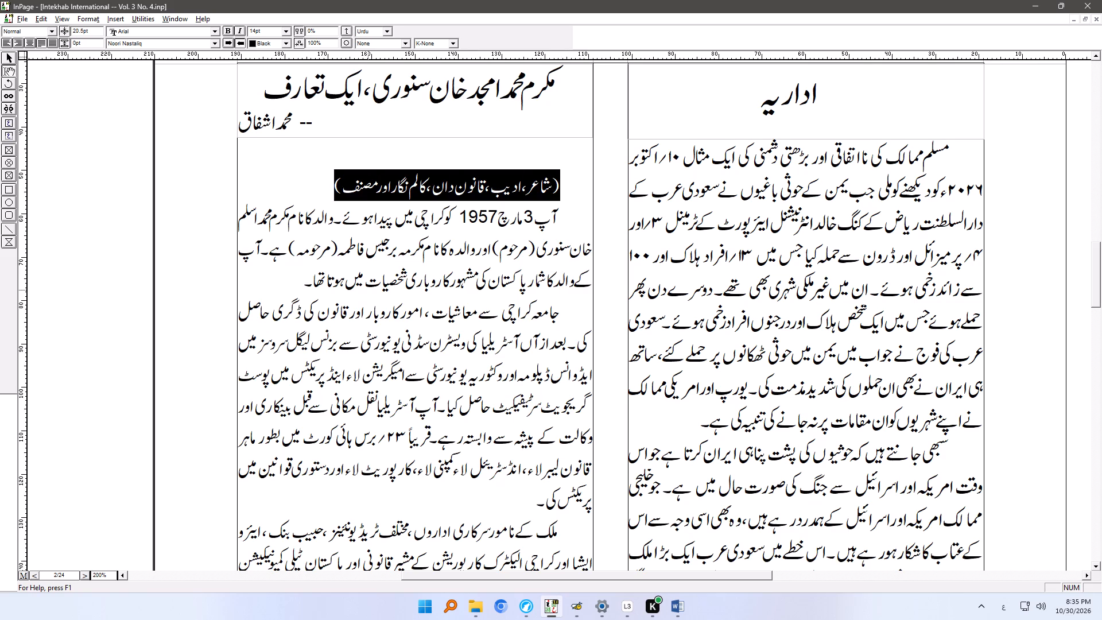
Switch to the Word document تعارف.docx and look through the poet's original introduction and poems, ending back at its first page.
left_click(686, 611)
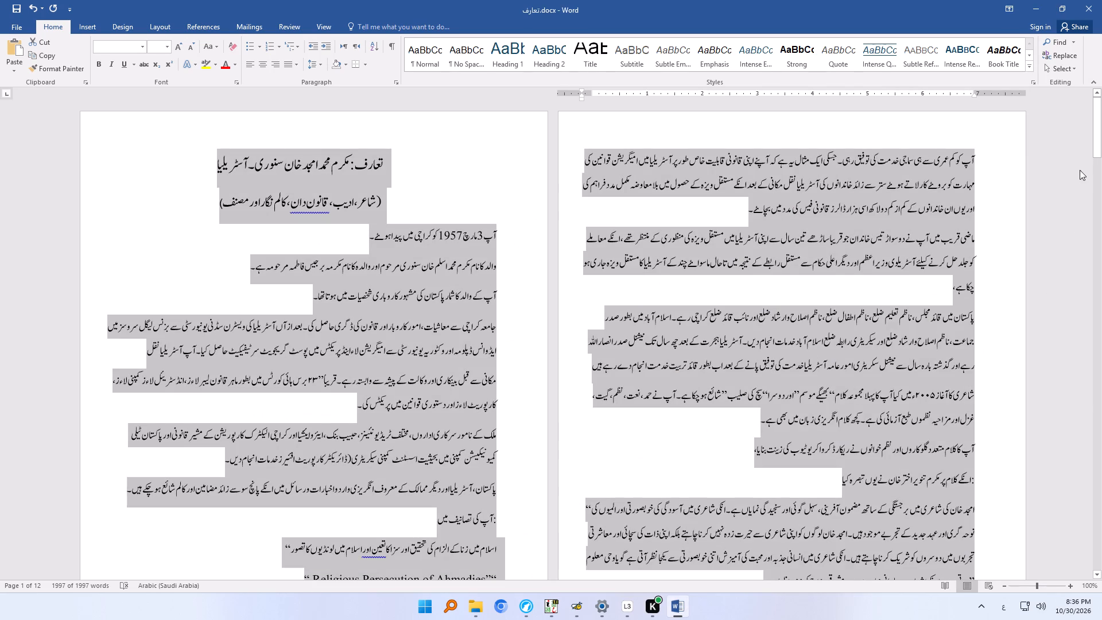
left_click_drag(1096, 132, 1101, 227)
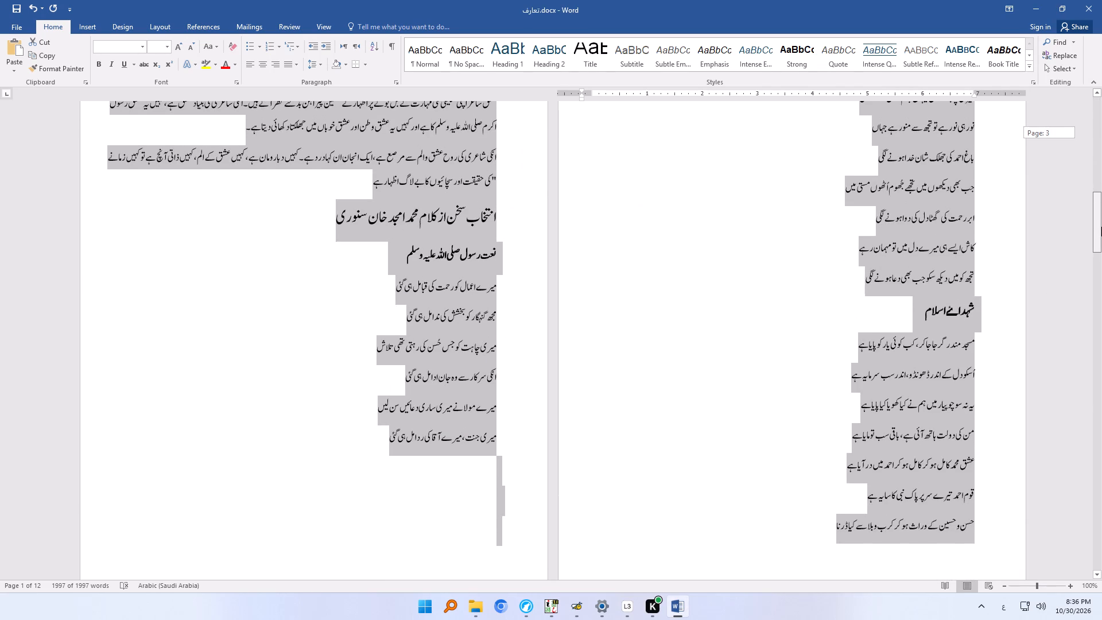
left_click_drag(1101, 227, 1101, 181)
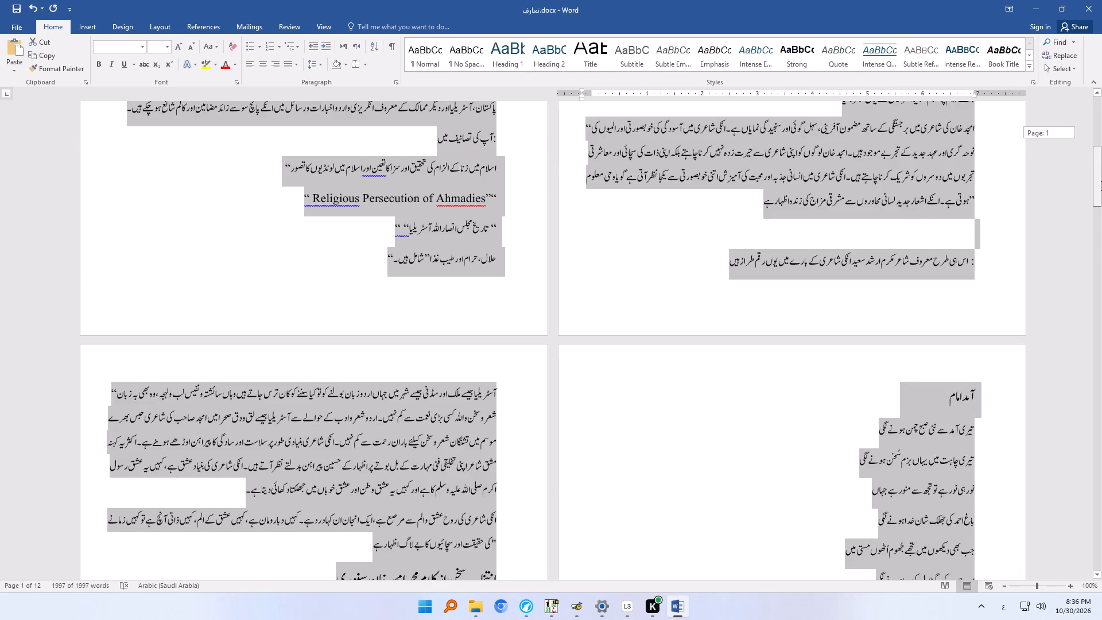
left_click_drag(1101, 181, 1101, 465)
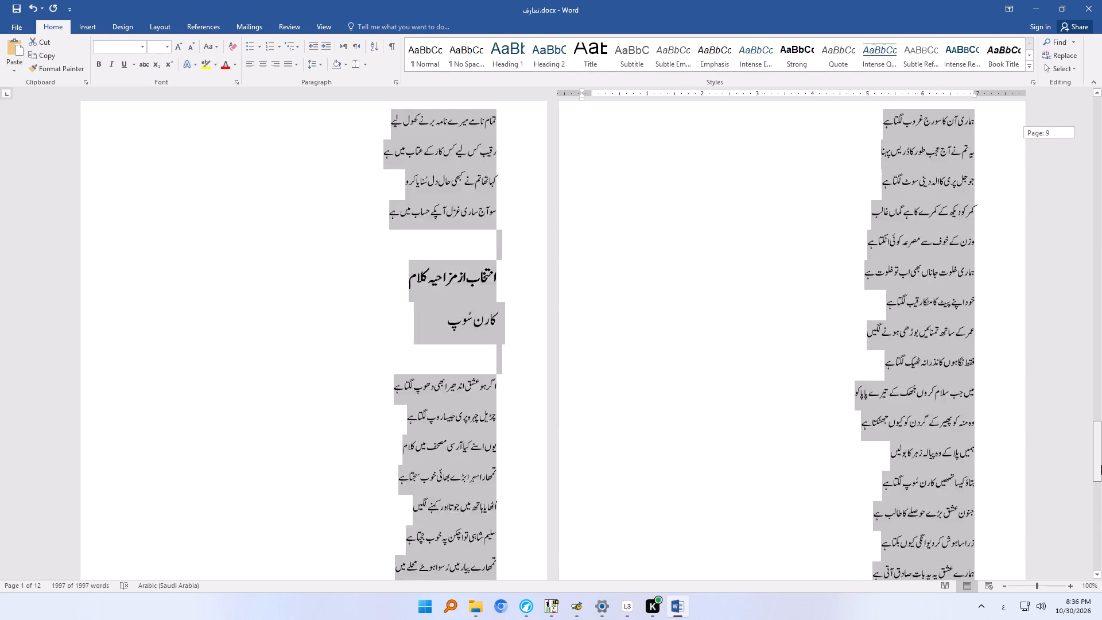
left_click_drag(1101, 465, 1101, 294)
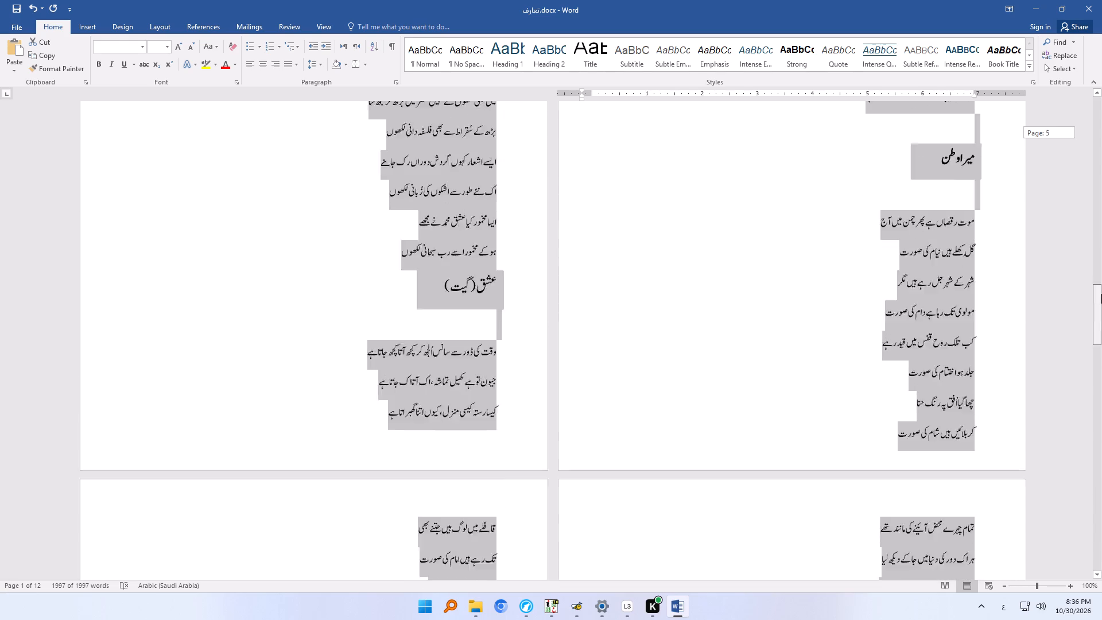
left_click_drag(1101, 294, 1099, 204)
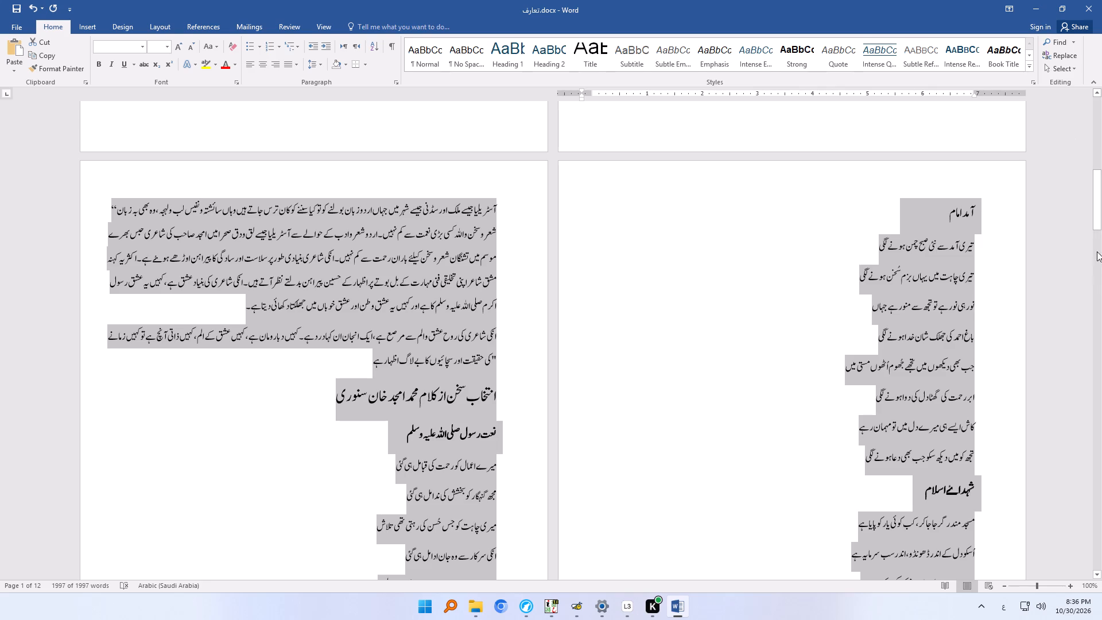
left_click_drag(1096, 218, 1100, 121)
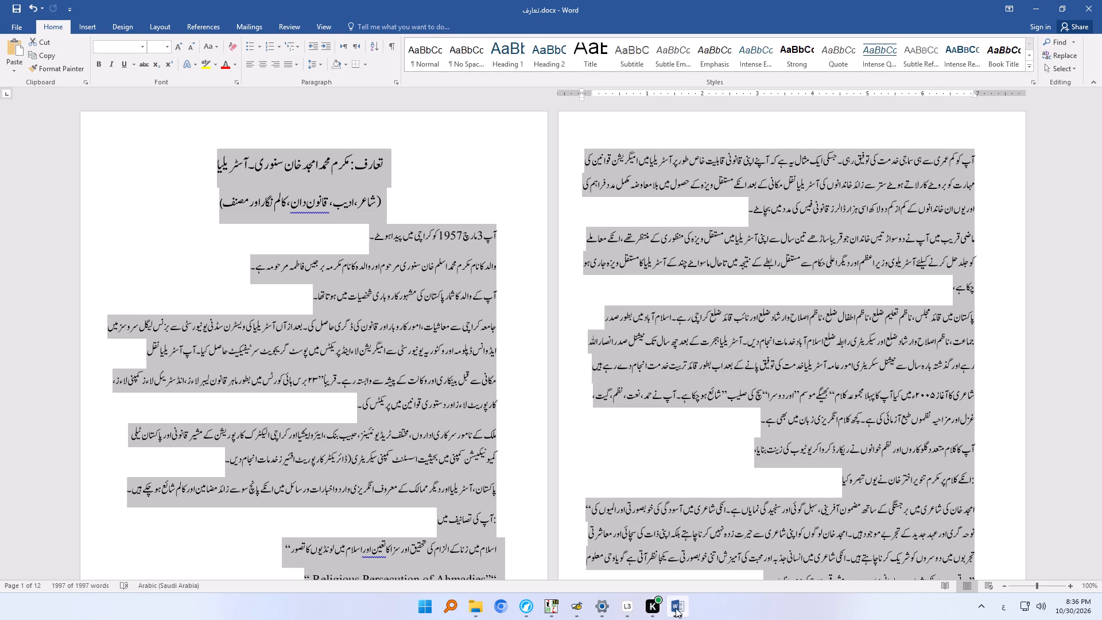
Back in the InPage magazine, delete the empty line and the bracketed line beginning شاعر، ادیب from the top of the introduction.
left_click(556, 608)
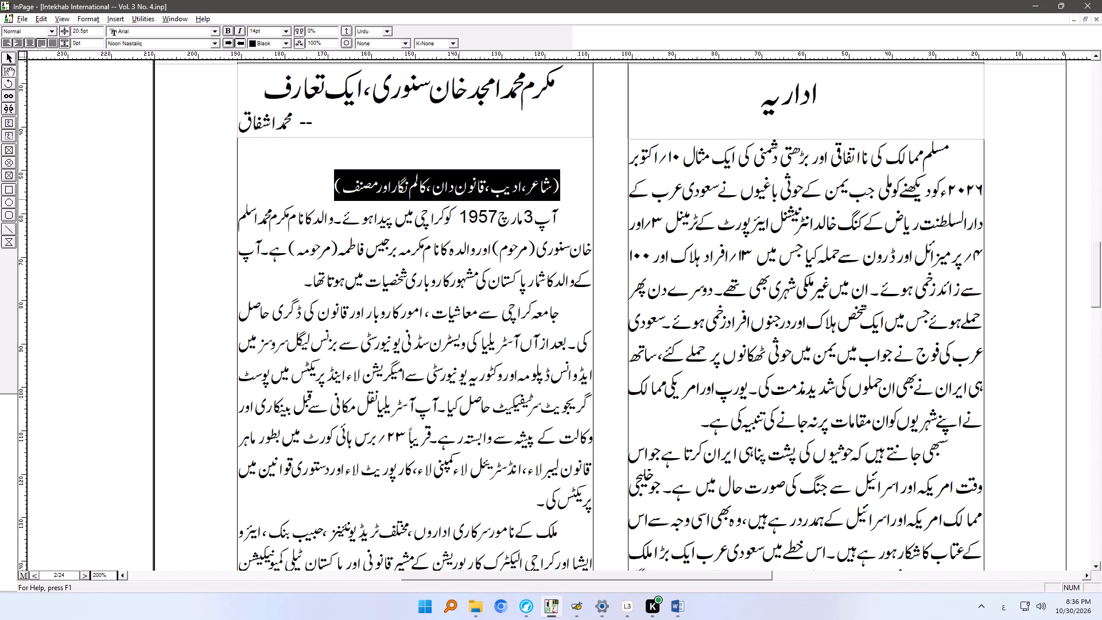
left_click(562, 150)
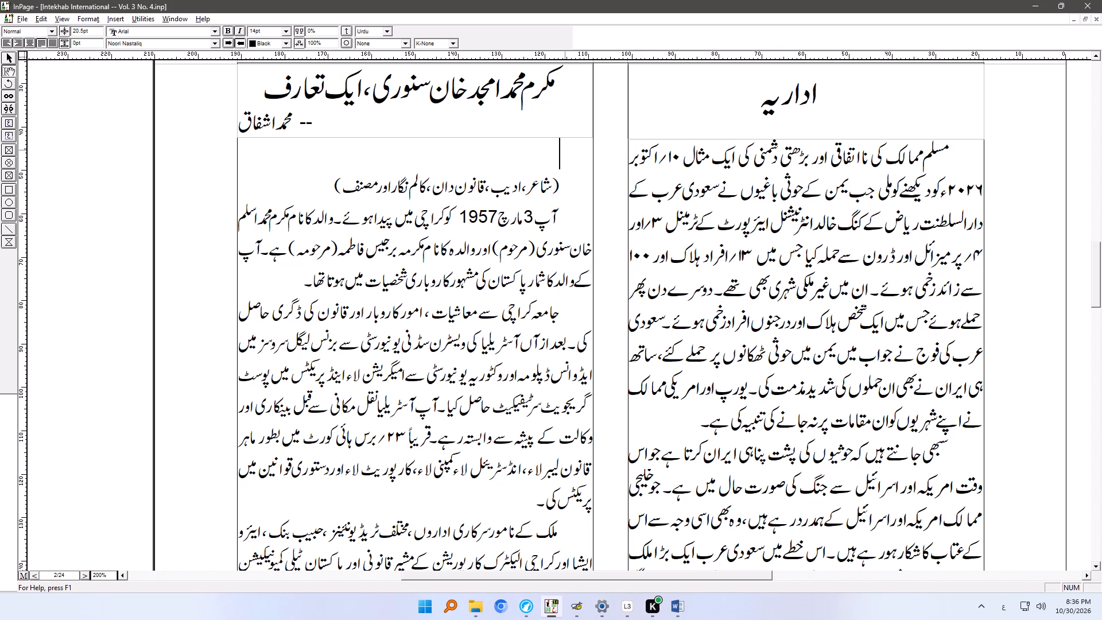
left_click_drag(565, 150, 331, 184)
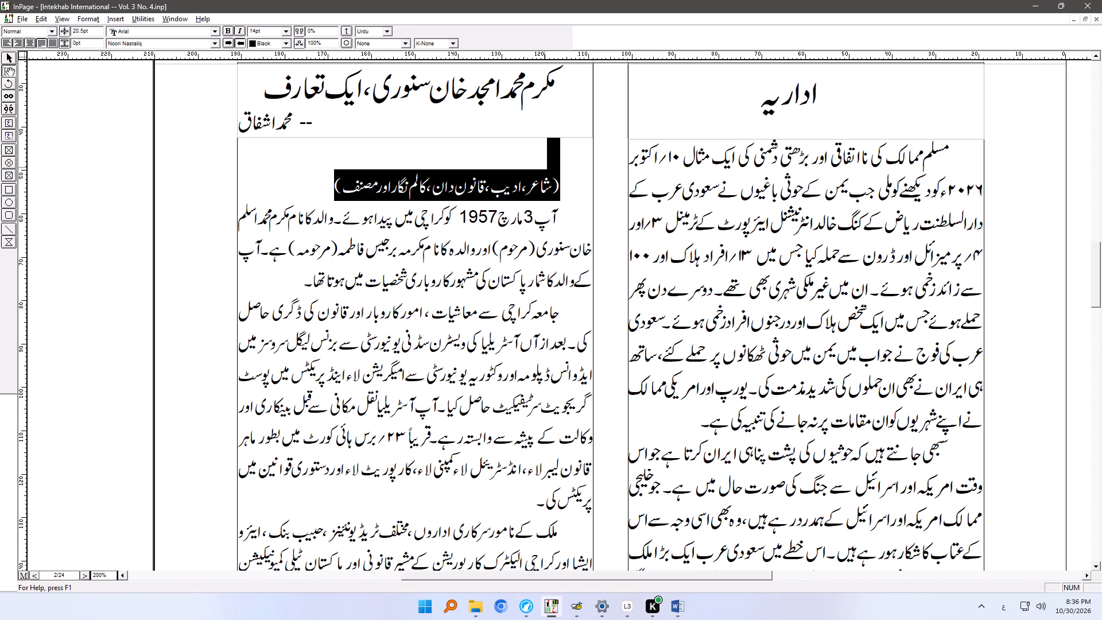
key("Delete")
key("Delete")
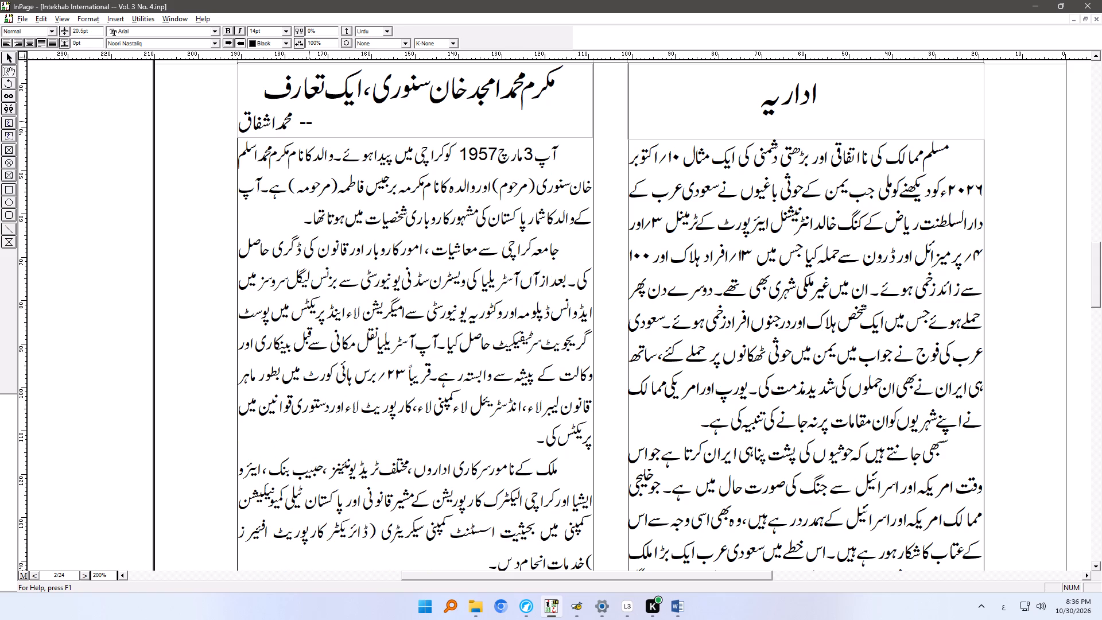
Replace the author's name in the byline under the introduction's heading with نا معلوم.
left_click_drag(293, 121, 235, 121)
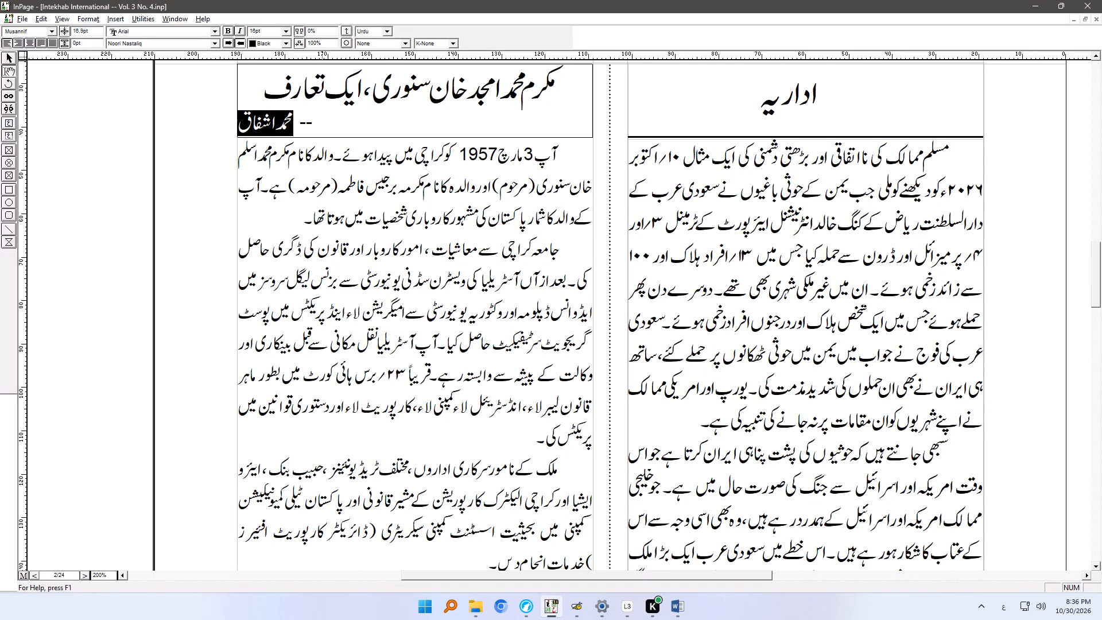
type("نا معلوم")
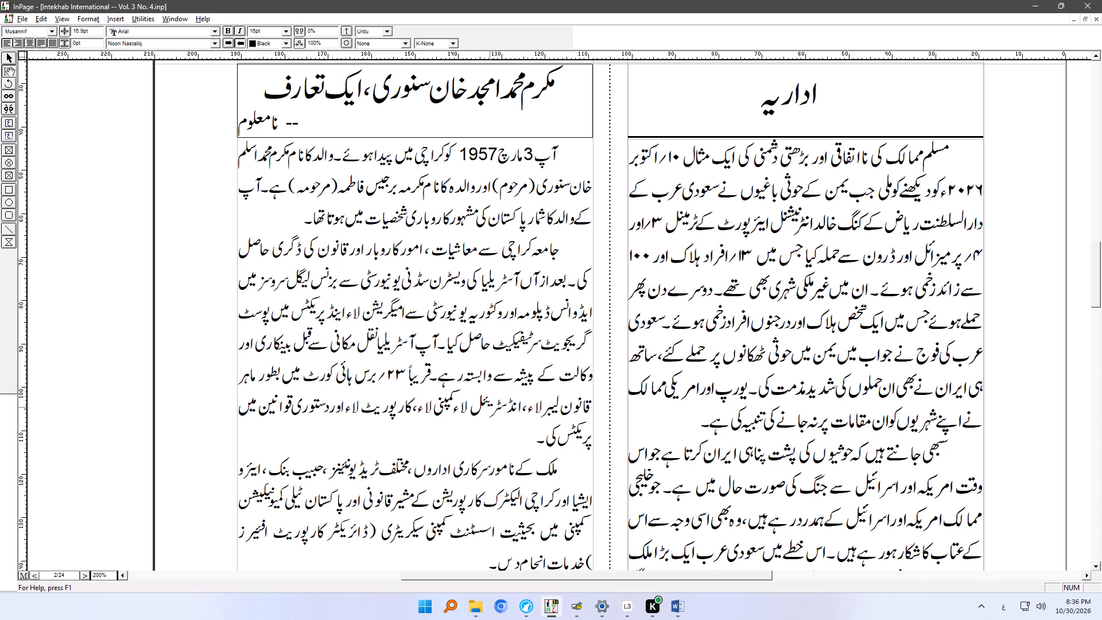
Attach the closing bracket directly to the word before it and put a space between the bracket and خدمات انجام دیں.
right_click_drag(487, 468, 486, 343, "ctrl")
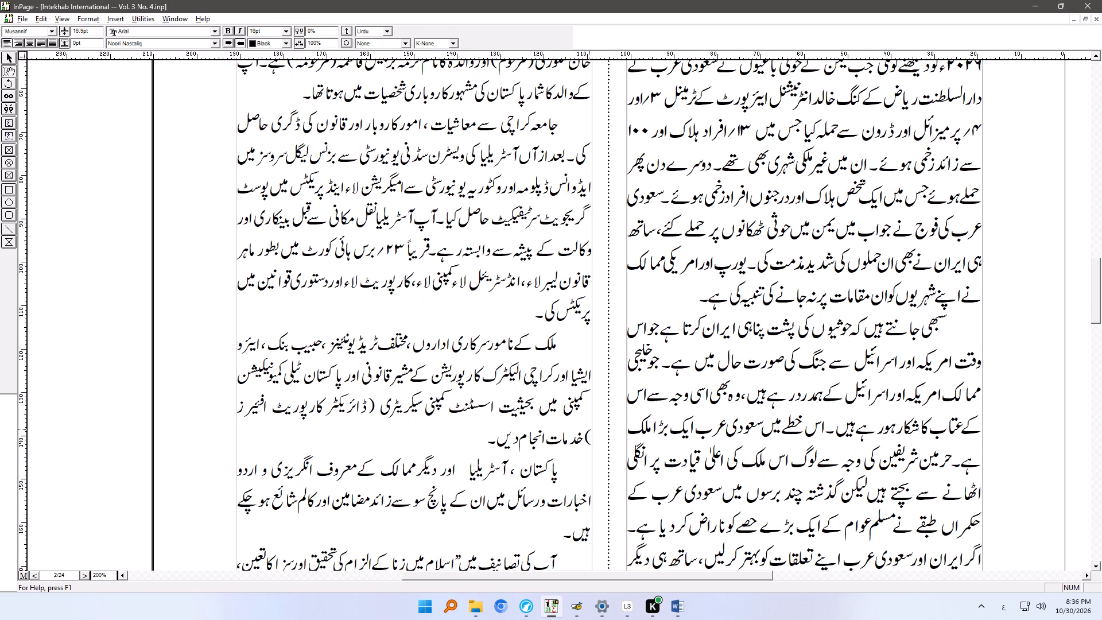
left_click(591, 432)
key("BackSpace")
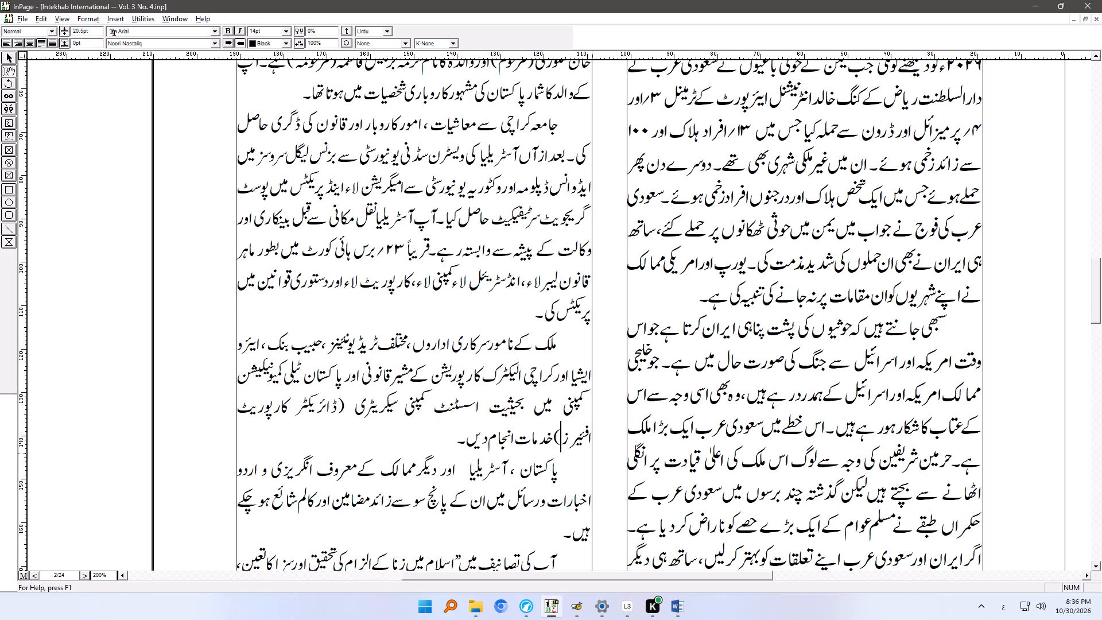
left_click(556, 435)
key("space")
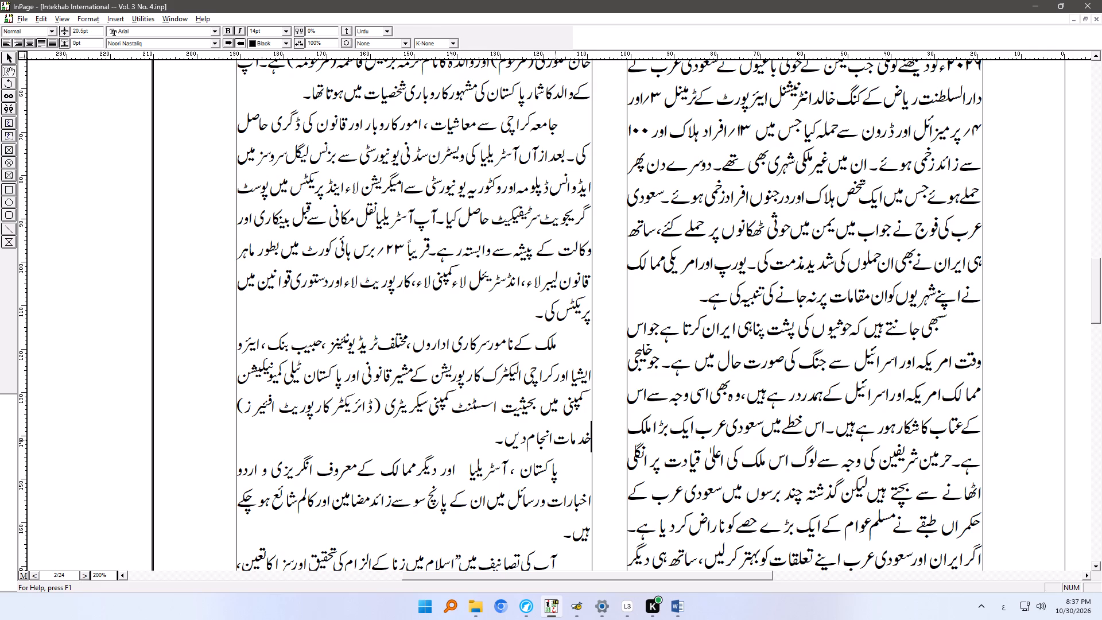
left_click(556, 436)
key("space")
key("BackSpace")
Remove the extra space between آسٹریلیا and اور in the paragraph beginning پاکستان.
right_click_drag(492, 400, 490, 200, "ctrl")
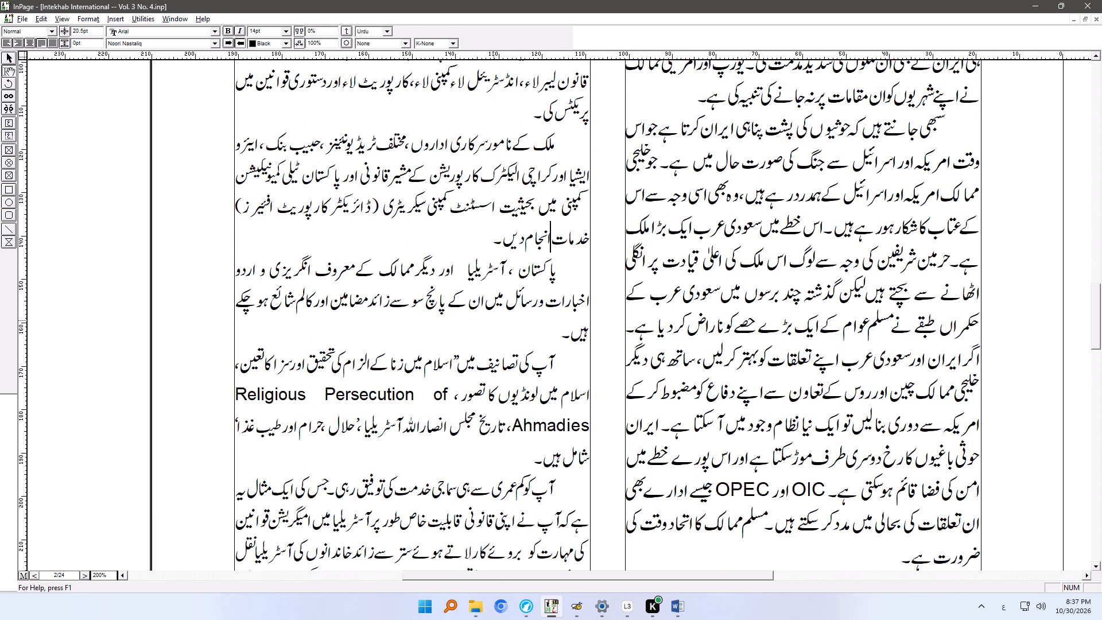
left_click(464, 269)
key("Left")
key("BackSpace")
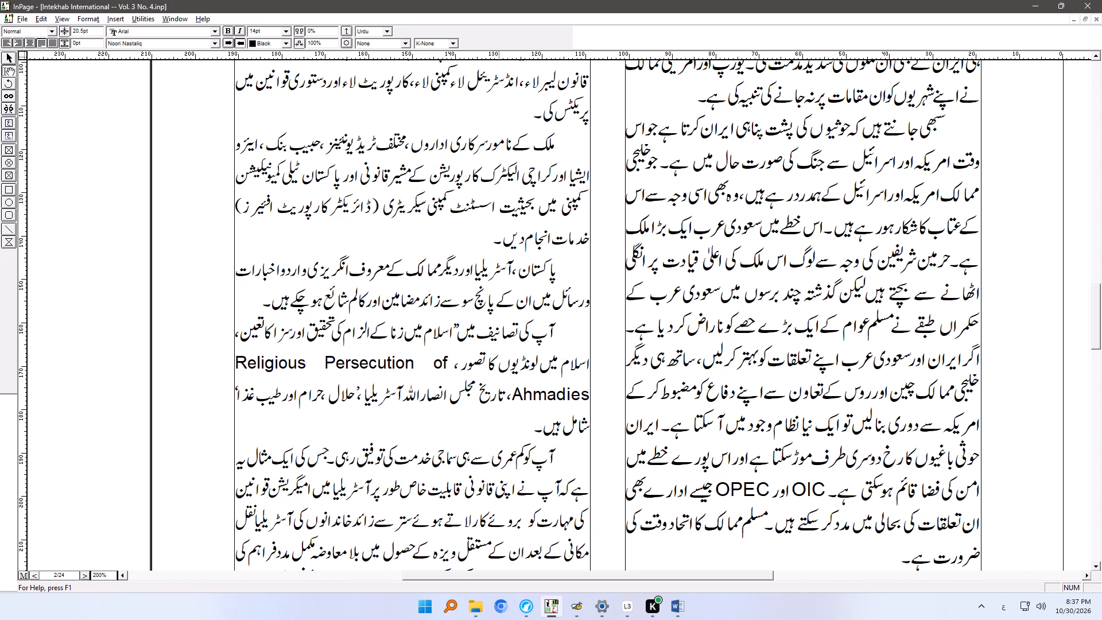
Check the rest of the introduction down page 2 and its continuation on page 3, and return to page 2.
right_click_drag(505, 496, 500, 422, "ctrl")
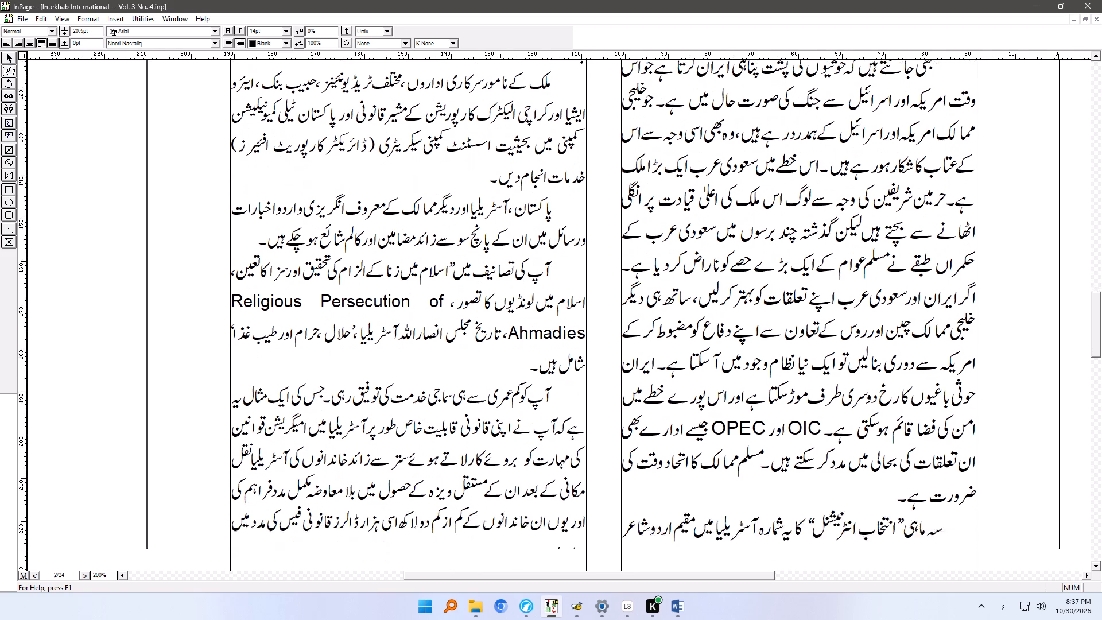
right_click_drag(500, 422, 500, 261, "ctrl")
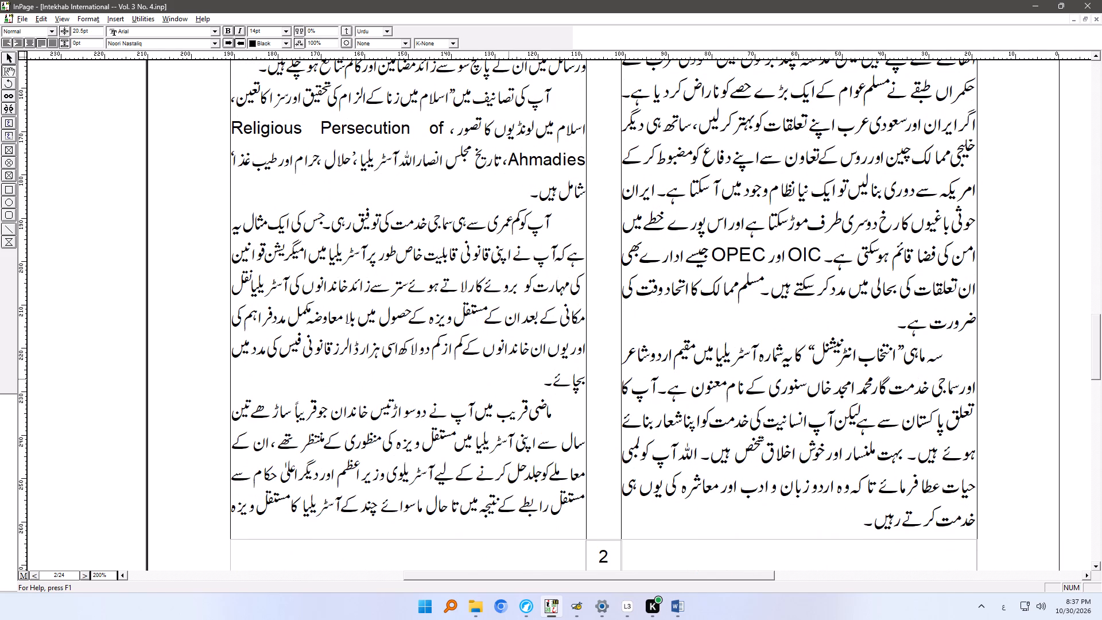
left_click(525, 418)
left_click(504, 506)
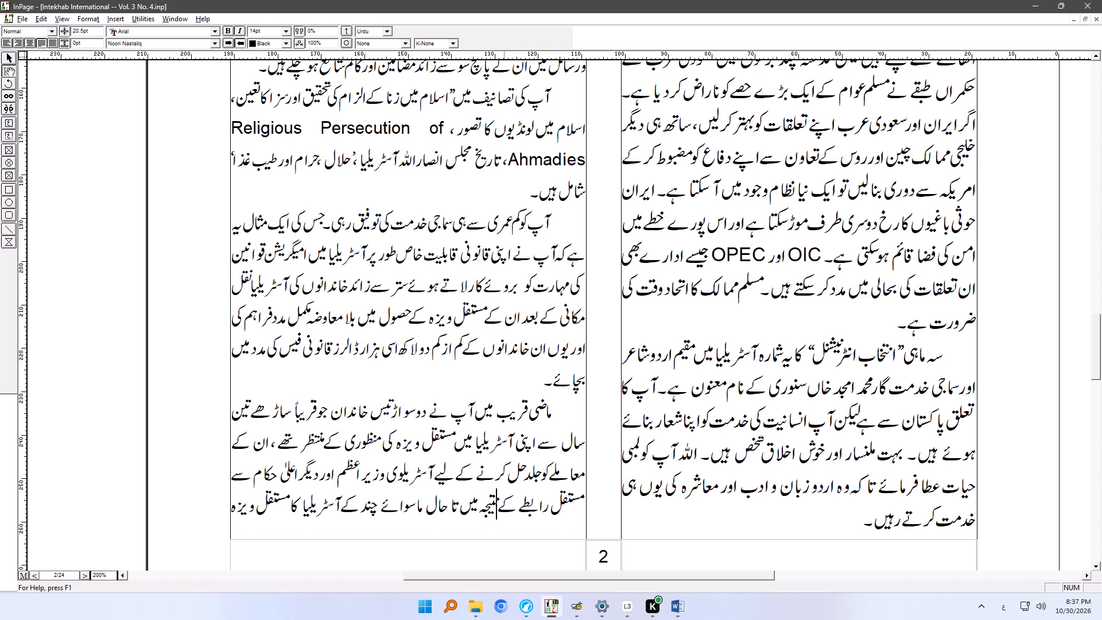
key("Down")
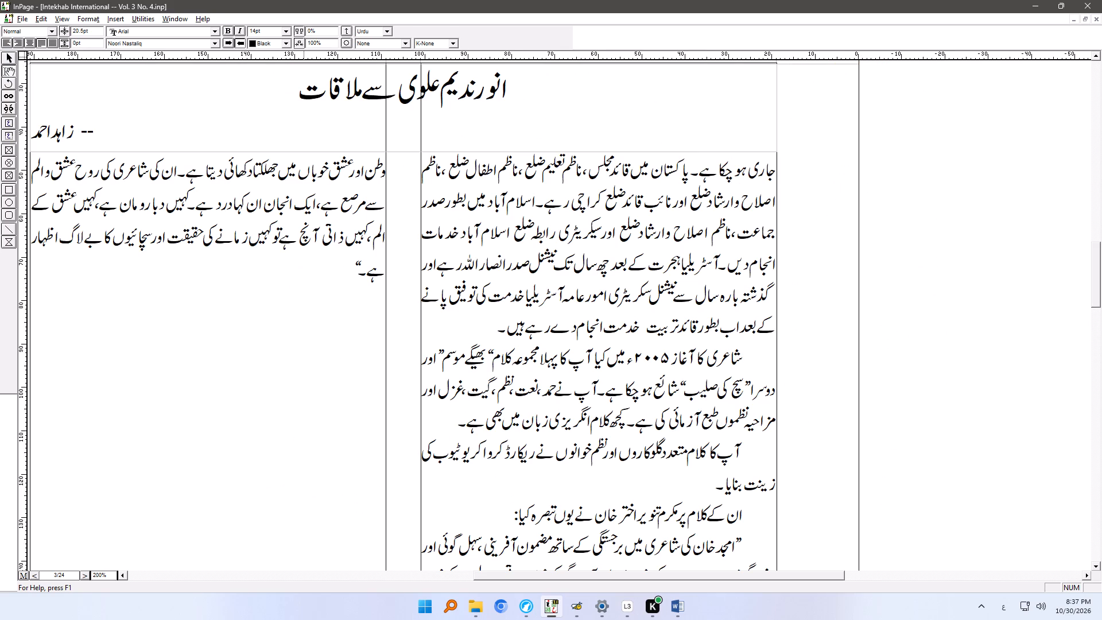
left_click(481, 331)
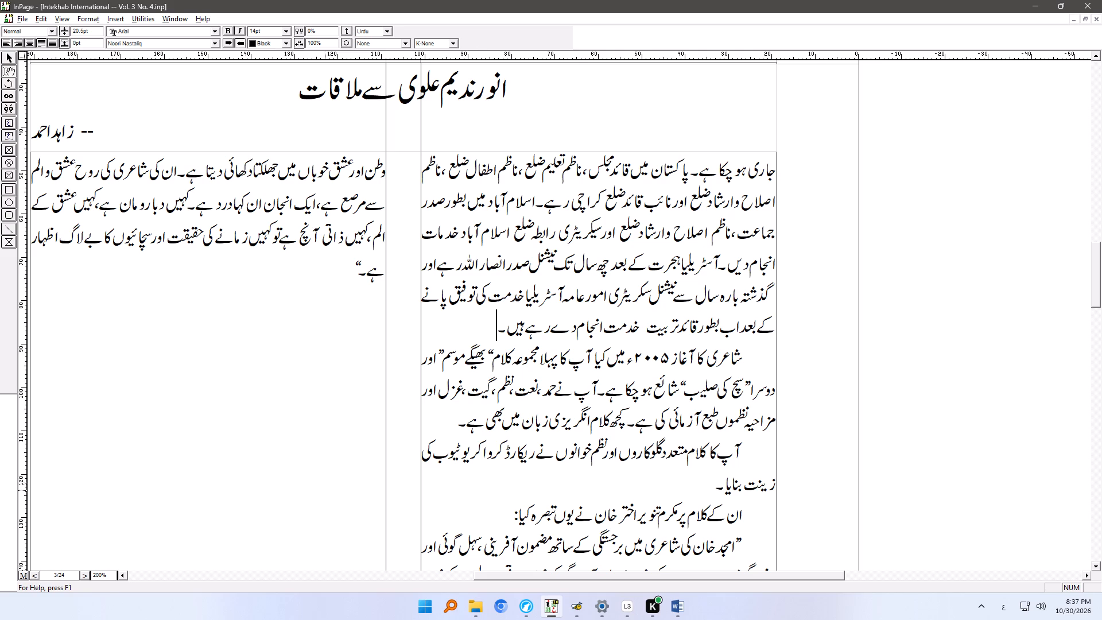
left_click(88, 574)
right_click_drag(380, 542, 376, 336, "ctrl")
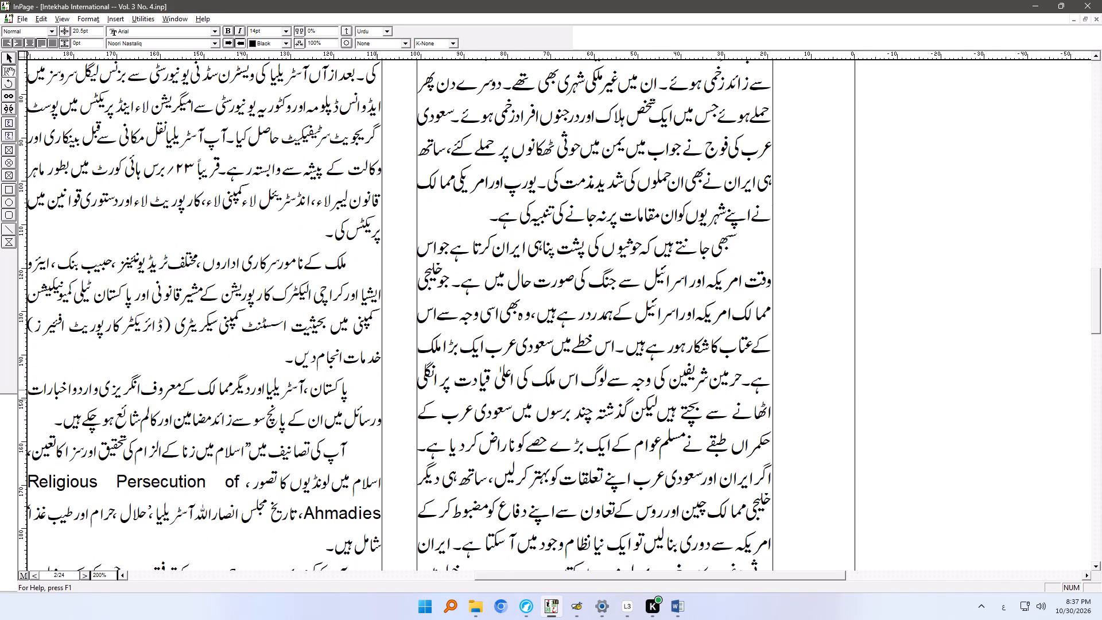
Delete the whole paragraph beginning ماضی قریب میں آپ نے from the introduction near the end of page 2.
right_click_drag(378, 478, 439, 271, "ctrl")
right_click_drag(427, 478, 458, 251, "ctrl")
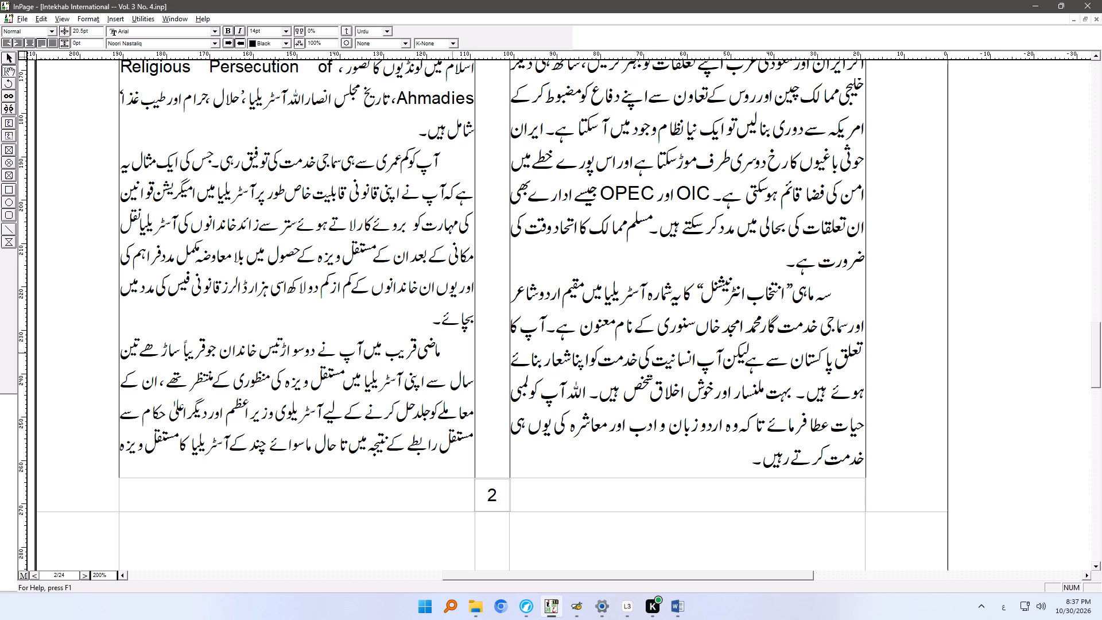
left_click(446, 346, "shift")
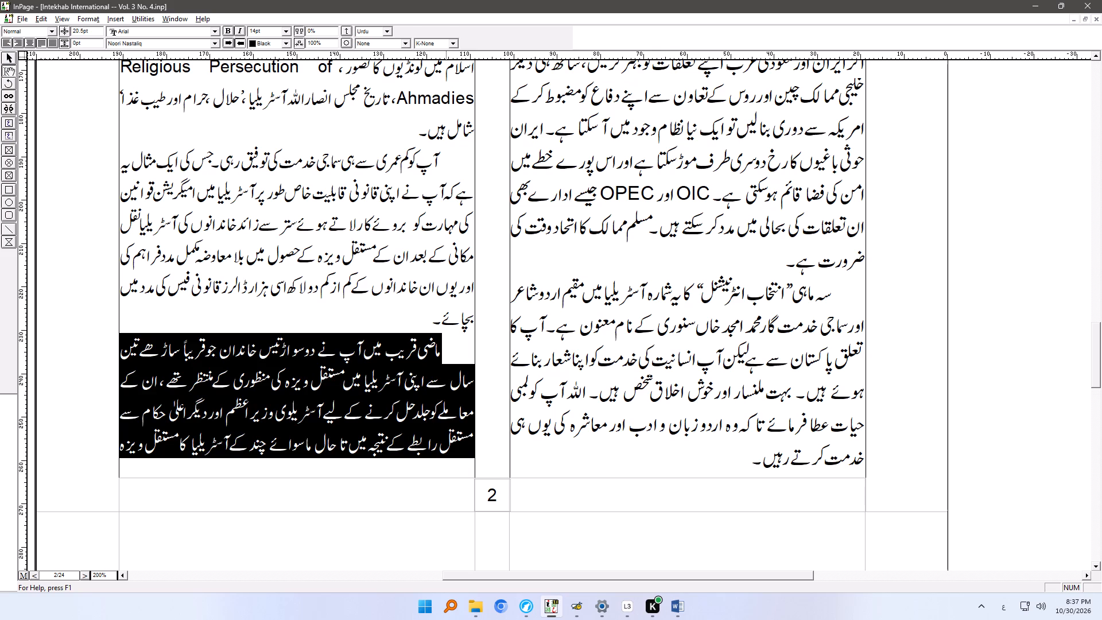
key("Delete")
key("Delete")
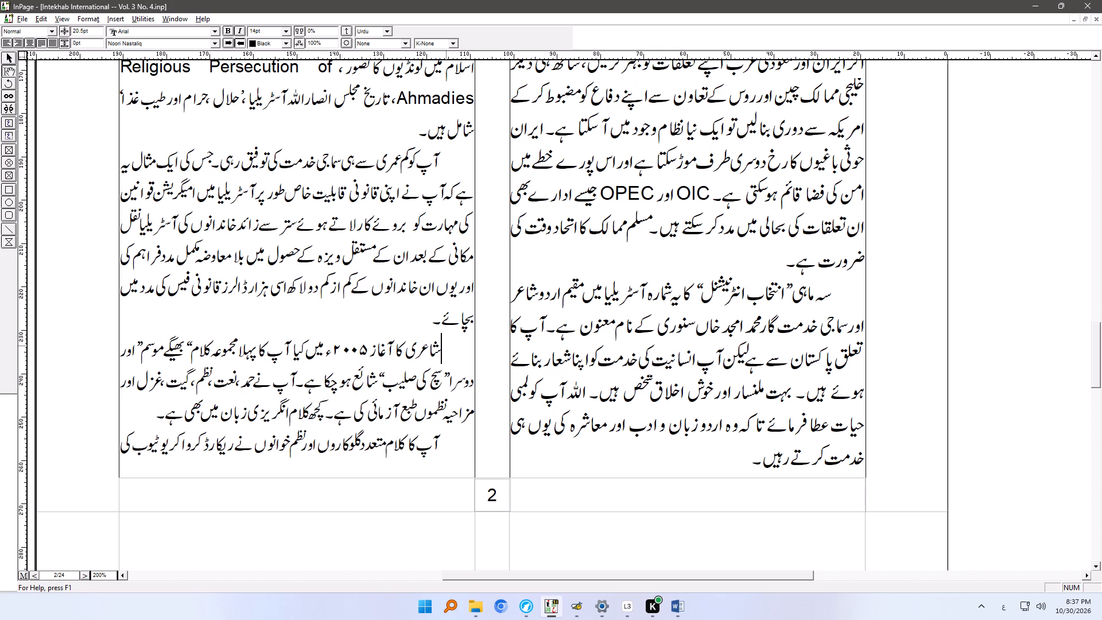
Check how the introduction continues from the end of page 2 onto page 3, and return to its beginning on page 2.
left_click(417, 448)
key("Down")
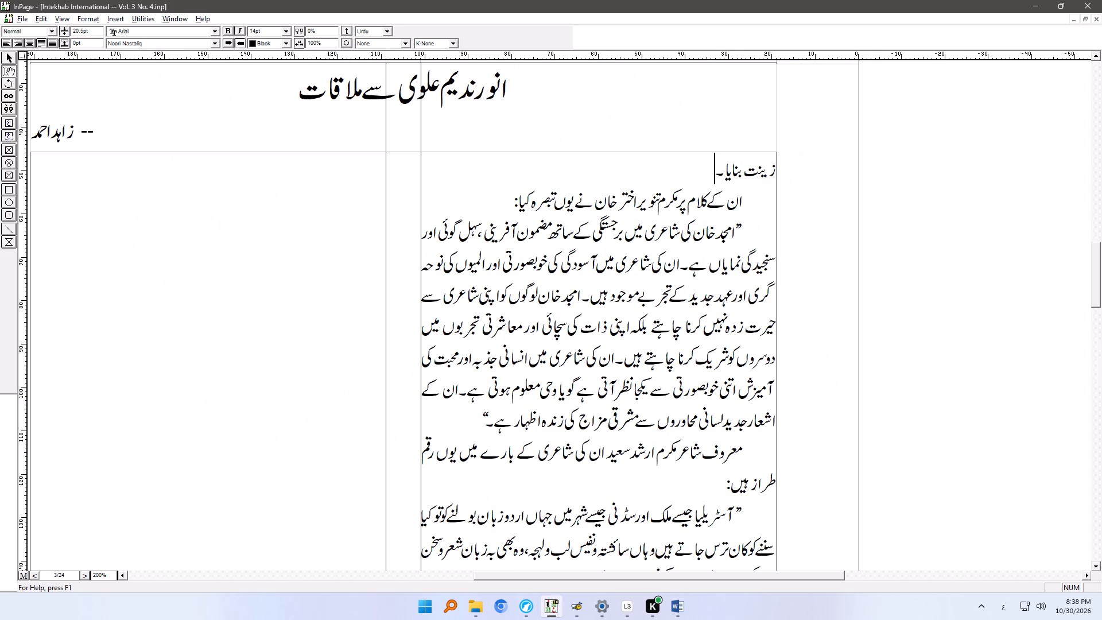
left_click(565, 336)
key("ctrl+shift+q")
left_click(479, 414)
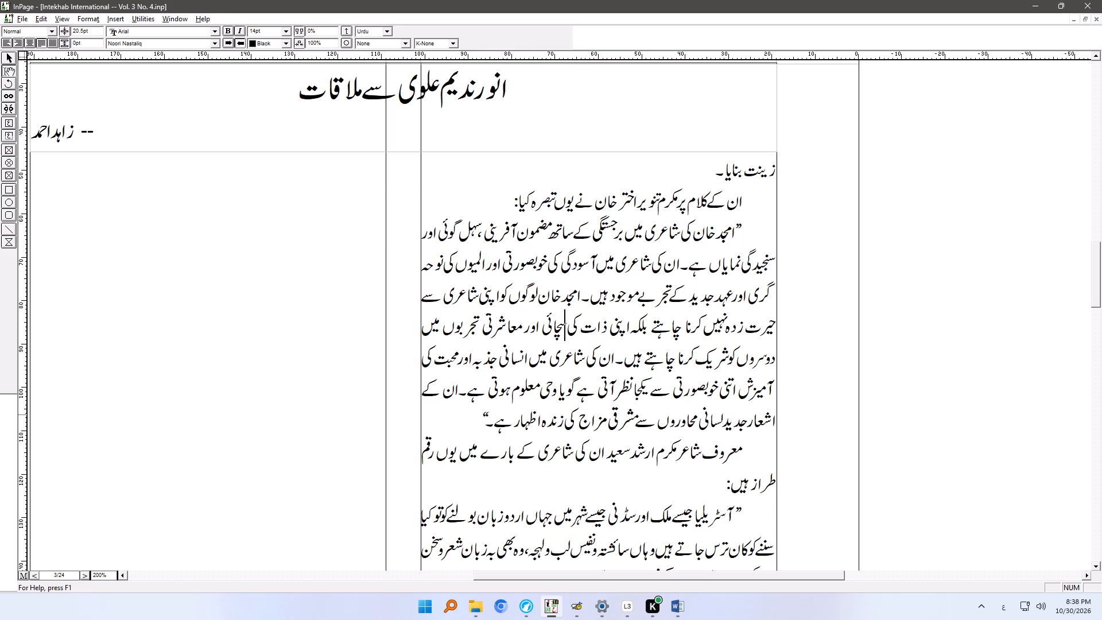
right_click_drag(684, 422, 677, 255, "ctrl")
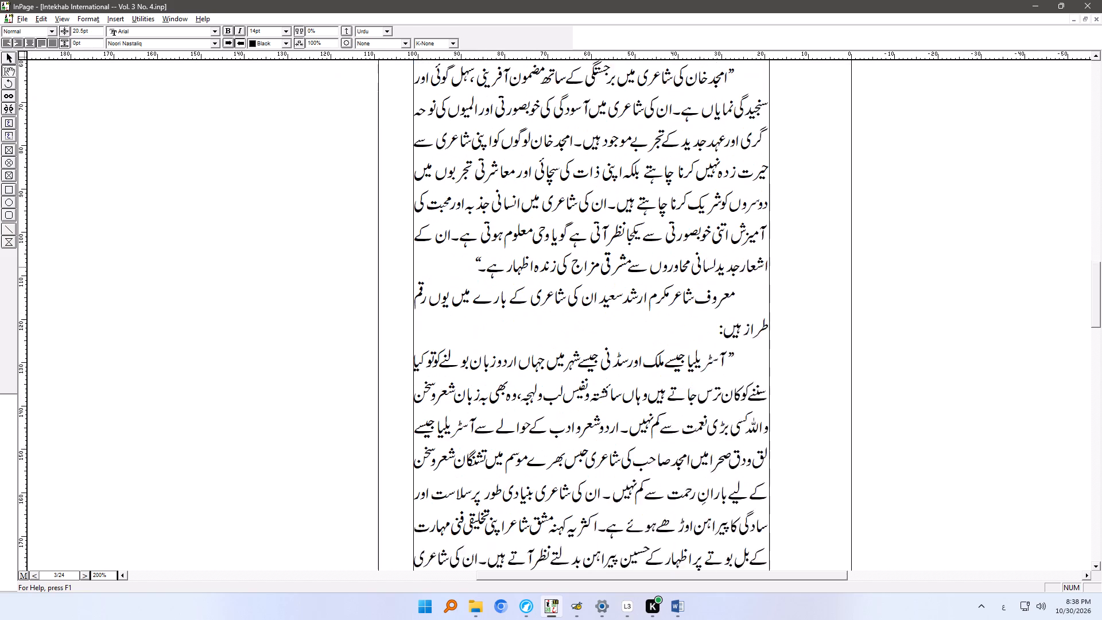
right_click_drag(677, 255, 678, 181, "ctrl")
right_click_drag(677, 401, 678, 150, "ctrl")
right_click_drag(673, 172, 673, 480, "ctrl")
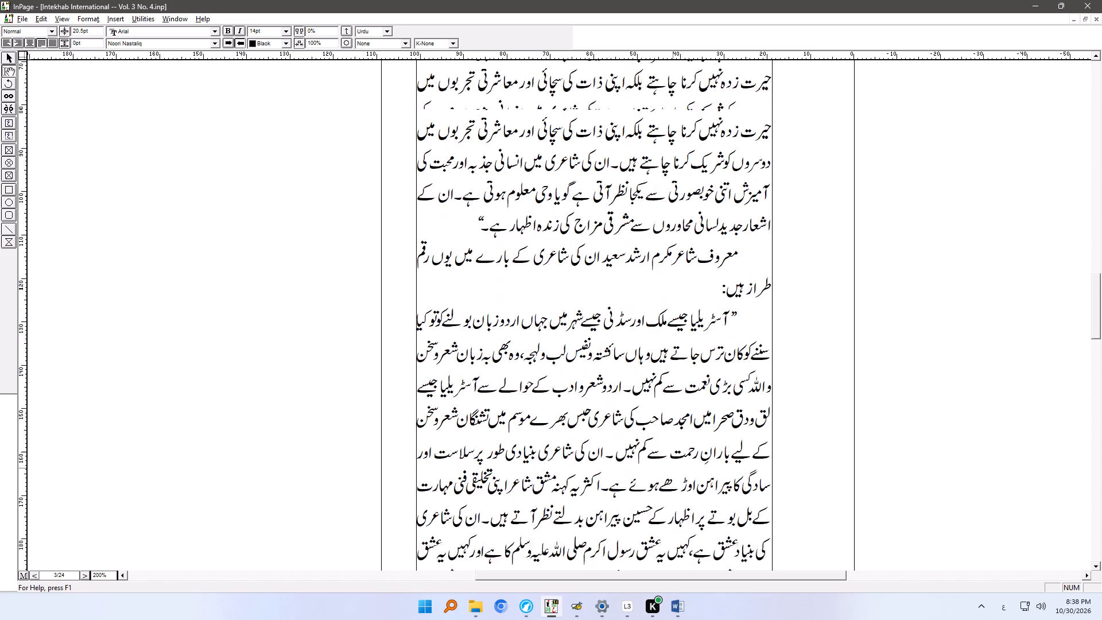
right_click_drag(673, 480, 672, 519, "ctrl")
right_click_drag(670, 227, 669, 490, "ctrl")
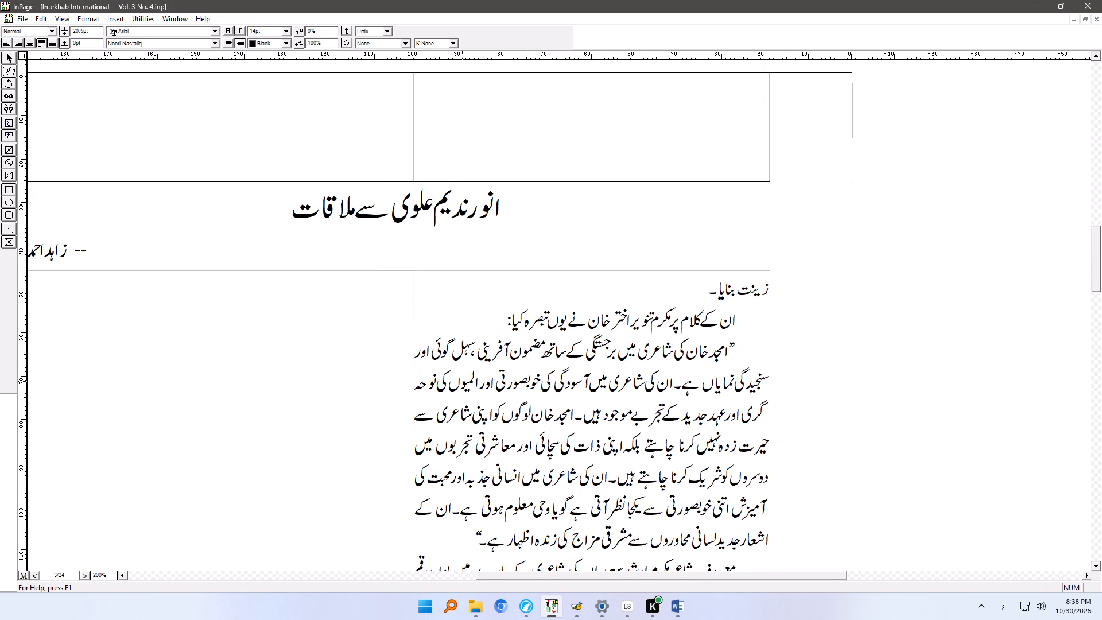
left_click(86, 574)
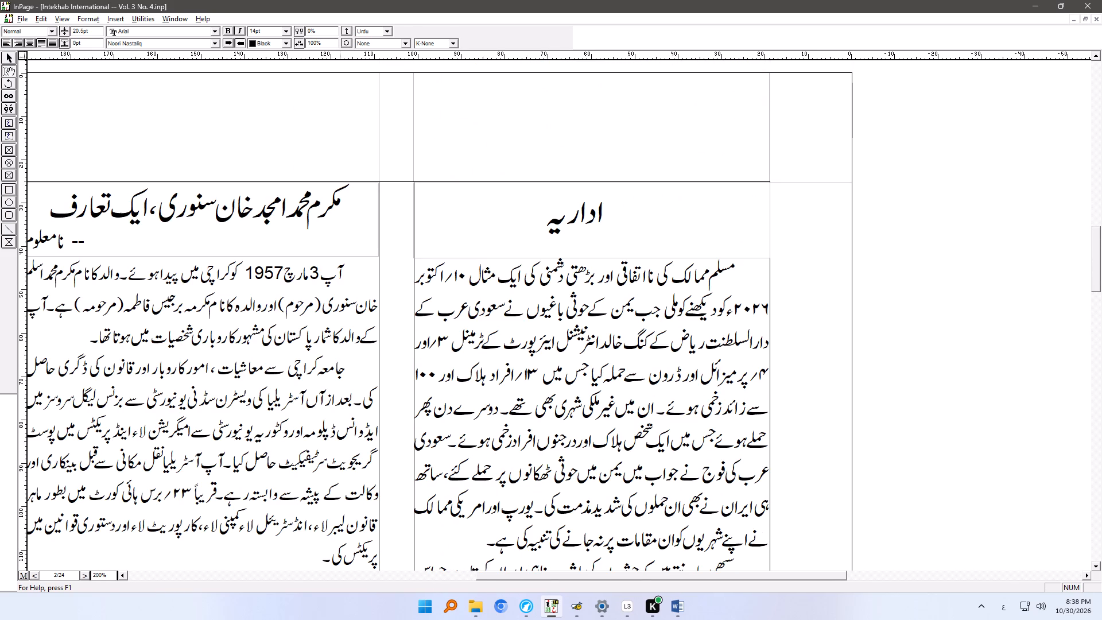
right_click_drag(255, 419, 503, 373, "ctrl")
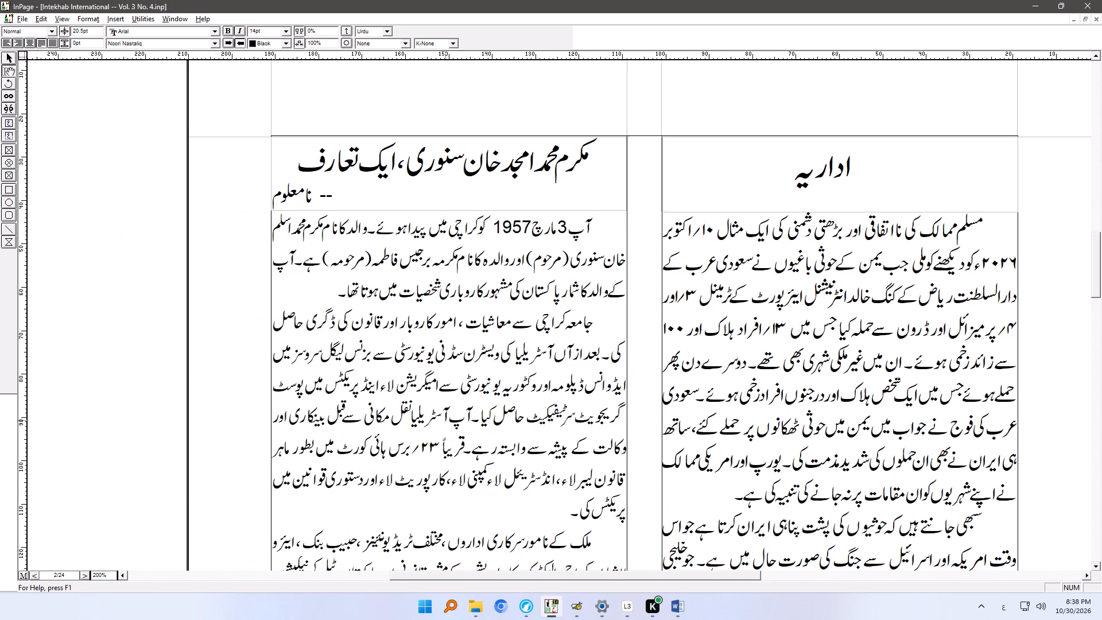
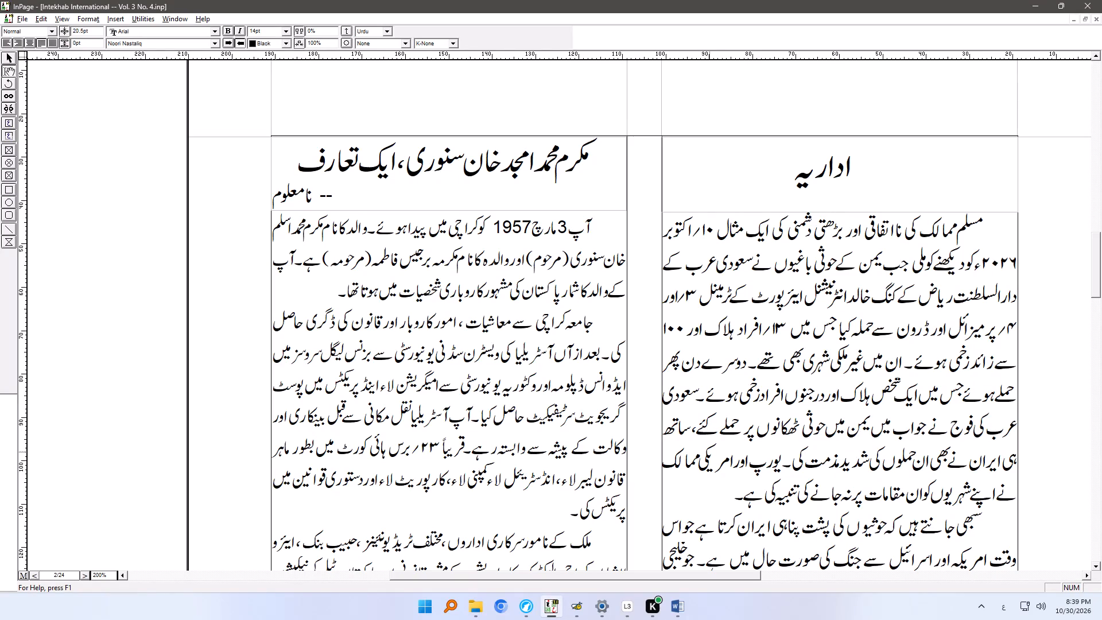
Check the editorial and the poet's introduction down page 2, return to their beginning, and dismiss the save dialog without saving.
left_click(796, 433)
left_click(721, 498)
right_click_drag(783, 528, 782, 462, "ctrl")
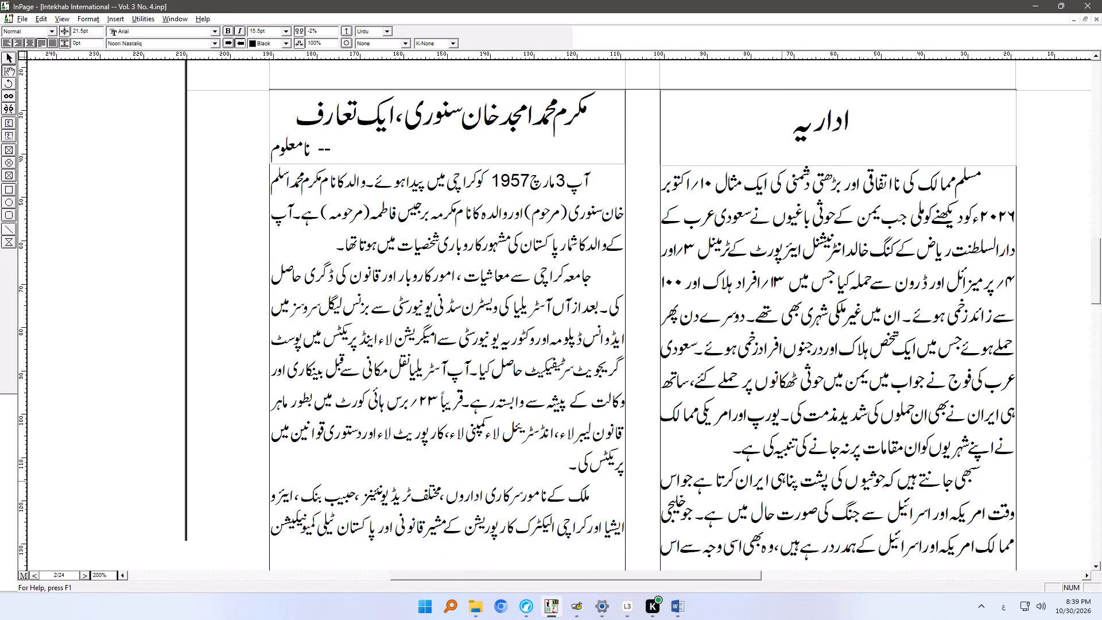
right_click_drag(782, 462, 782, 174, "ctrl")
right_click_drag(767, 414, 767, 195, "ctrl")
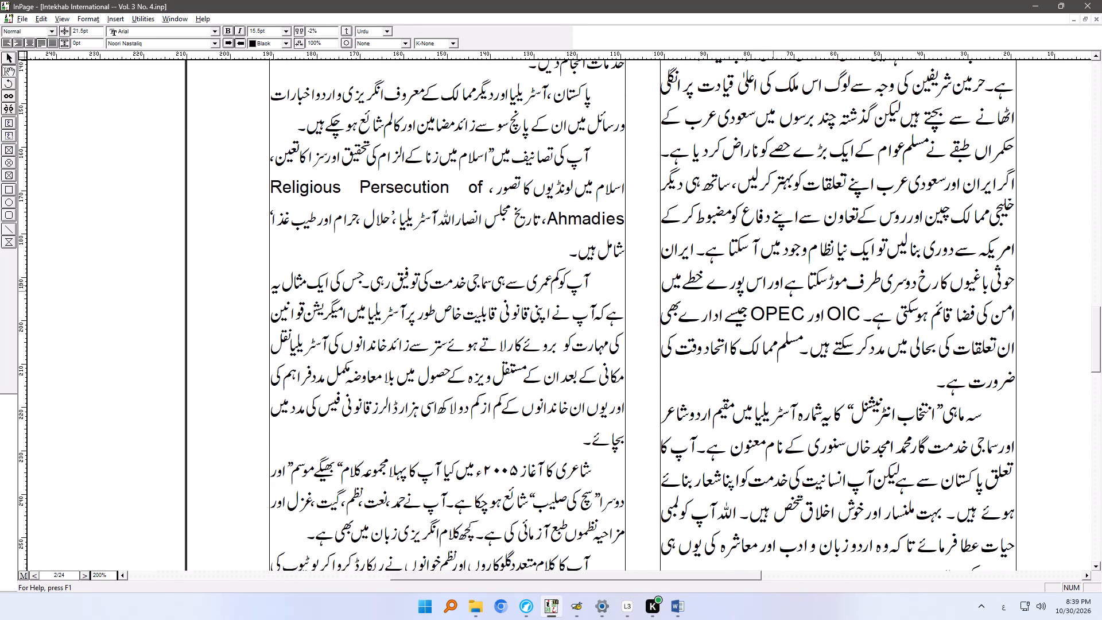
right_click_drag(793, 393, 794, 476, "ctrl")
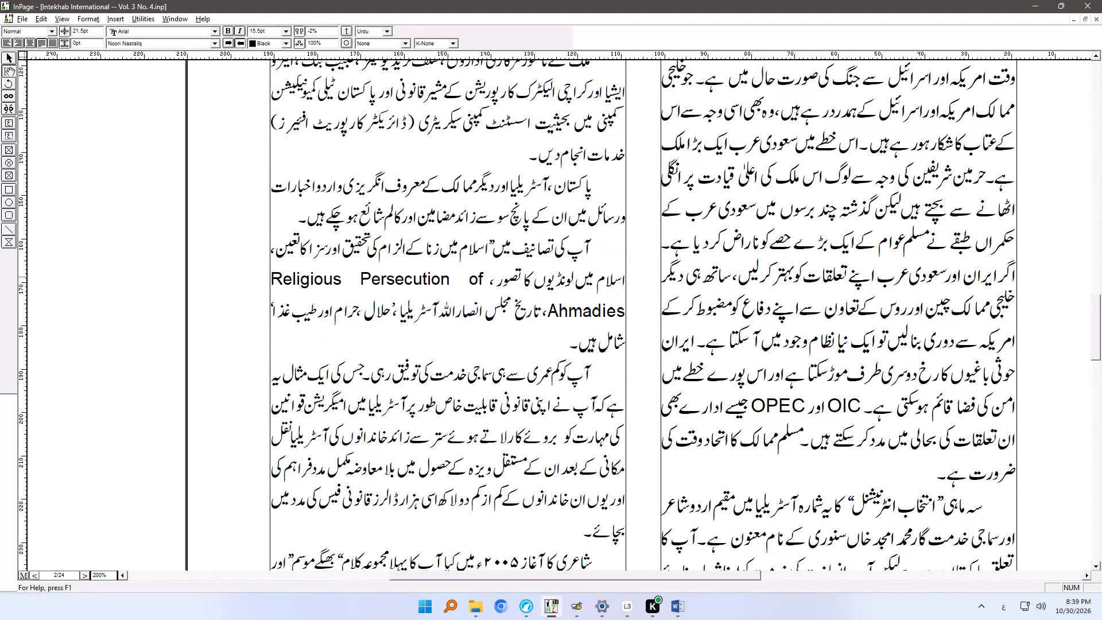
right_click_drag(802, 265, 802, 505, "ctrl")
right_click_drag(802, 281, 802, 454, "ctrl")
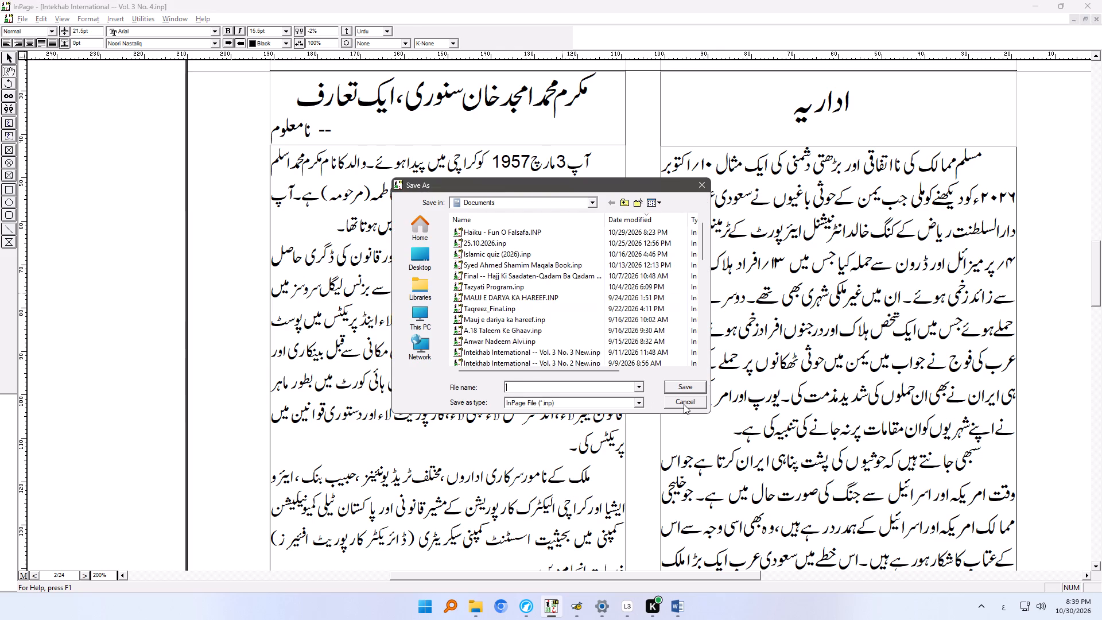
left_click(684, 404)
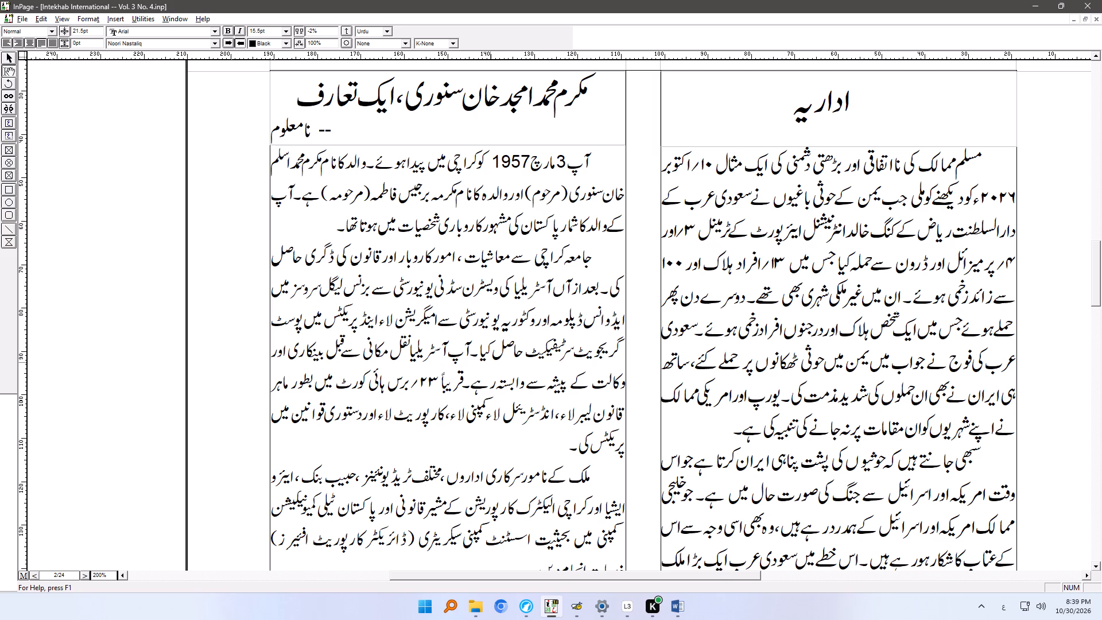
Correct the spelling of بعد ازآں to بعد ازاں in the introduction paragraph beginning جامعہ کراچی.
left_click(565, 285)
key("BackSpace")
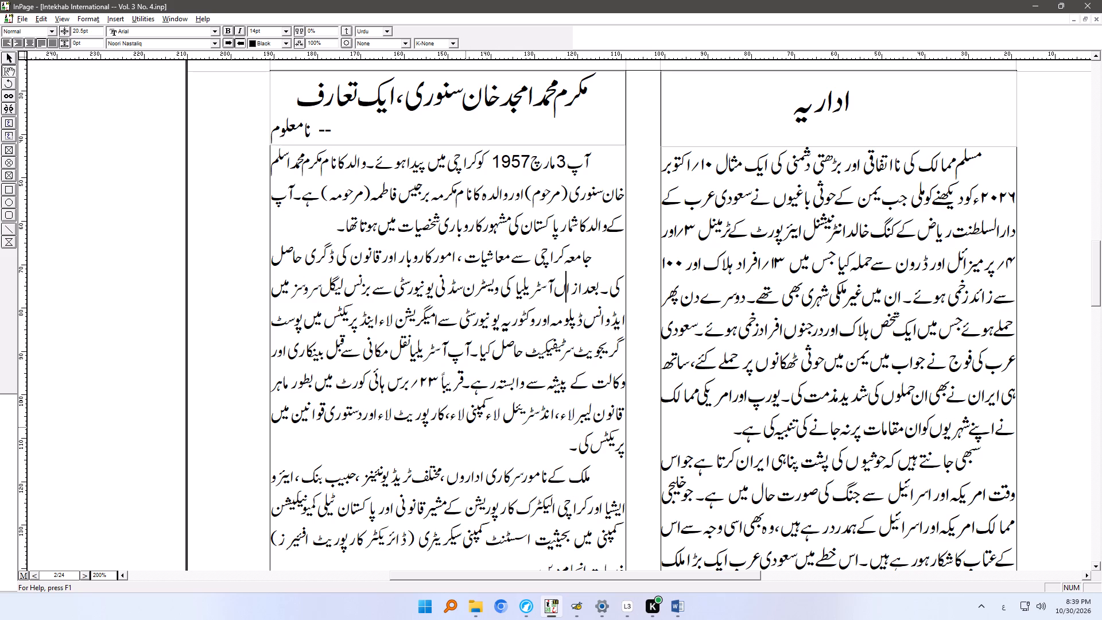
Delete the whole paragraph beginning آپ کو کم عمری سے ہی from the introduction on page 2, including its leftover line break.
right_click_drag(509, 485, 515, 301, "ctrl")
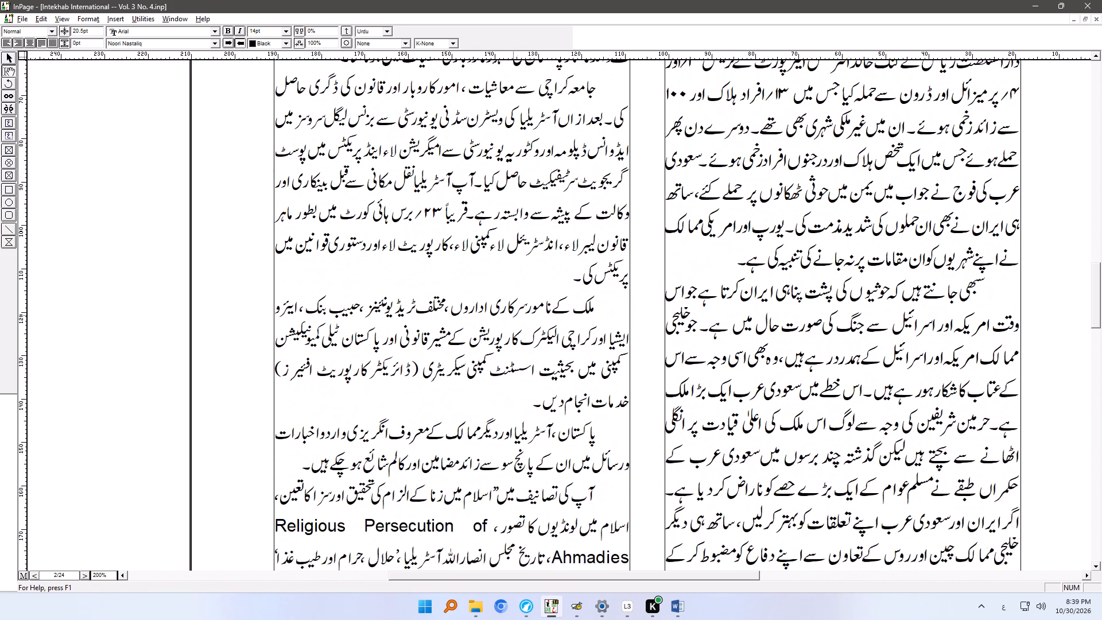
right_click_drag(515, 301, 526, 238, "ctrl")
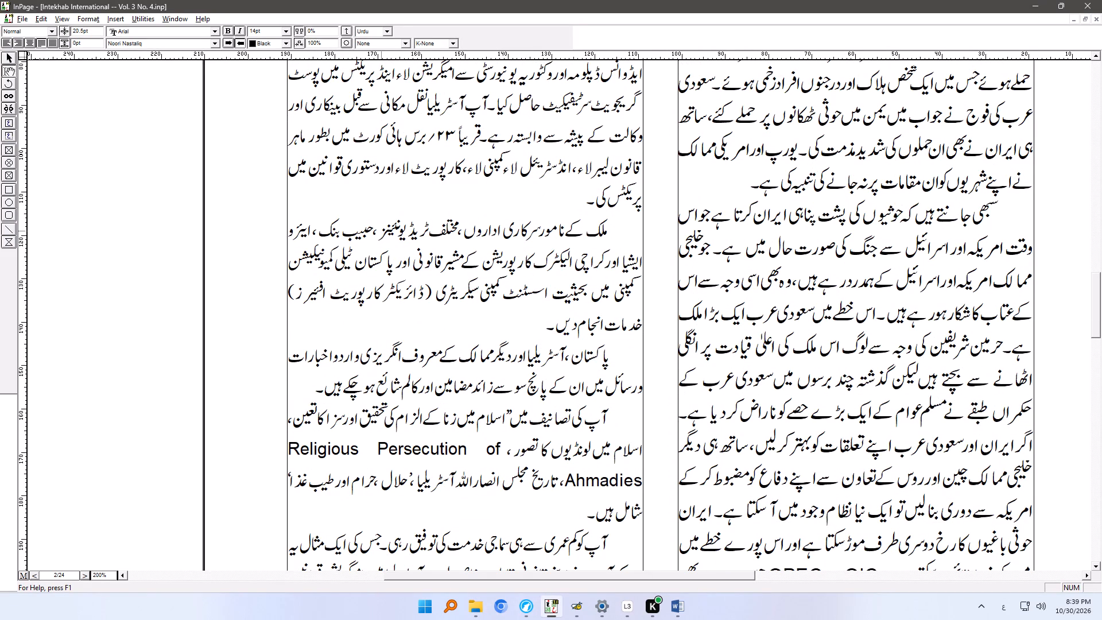
left_click_drag(374, 228, 381, 228)
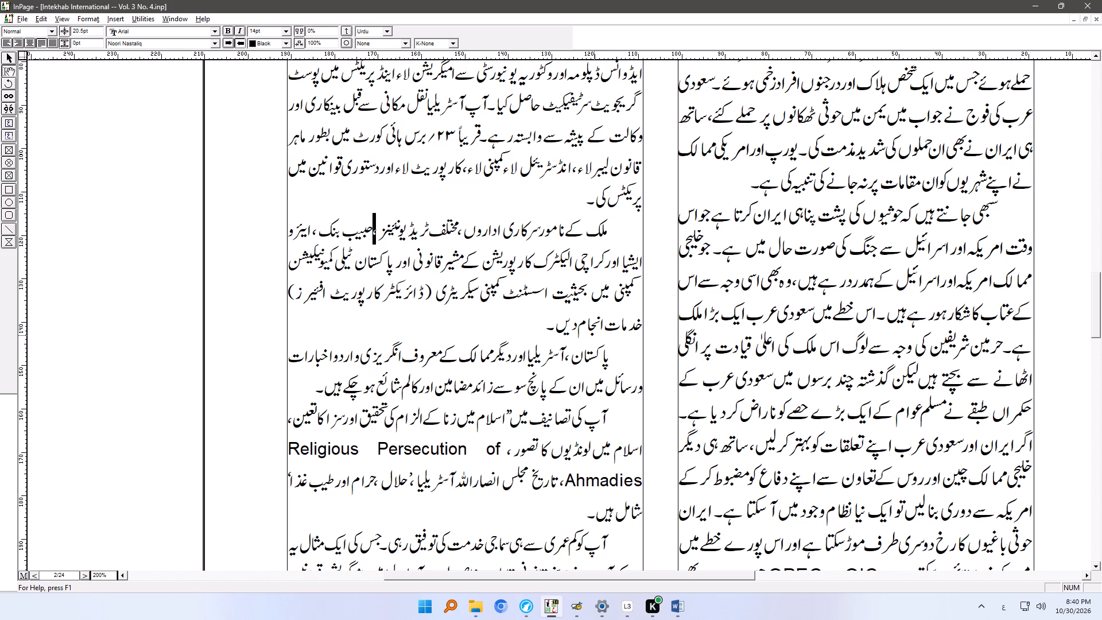
left_click(1095, 343)
left_click_drag(1095, 359, 1087, 300)
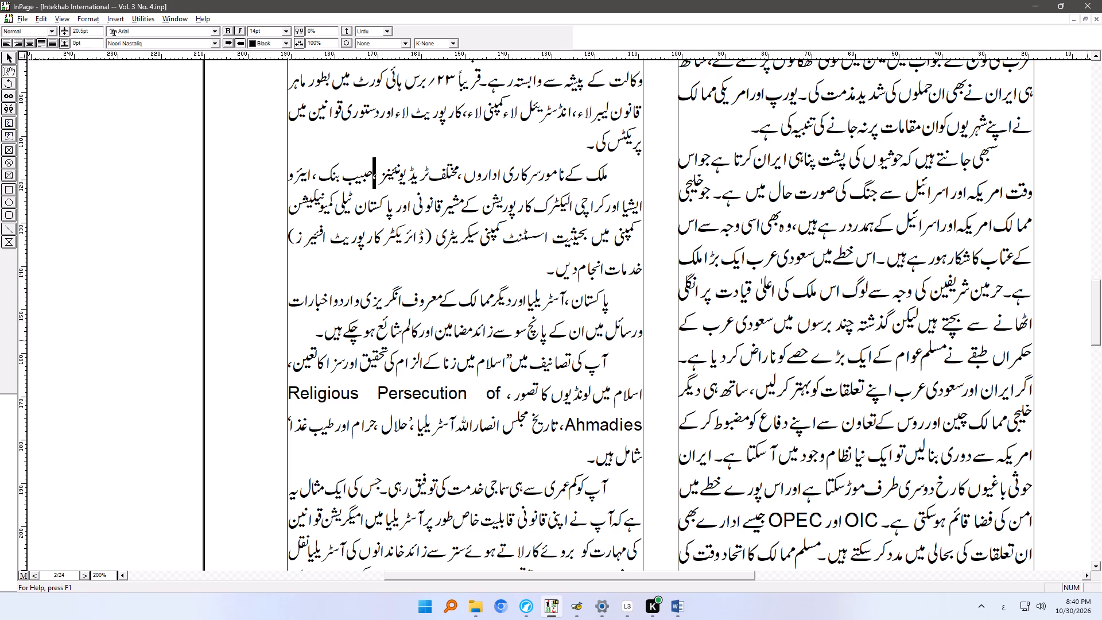
left_click_drag(1095, 329, 1099, 344)
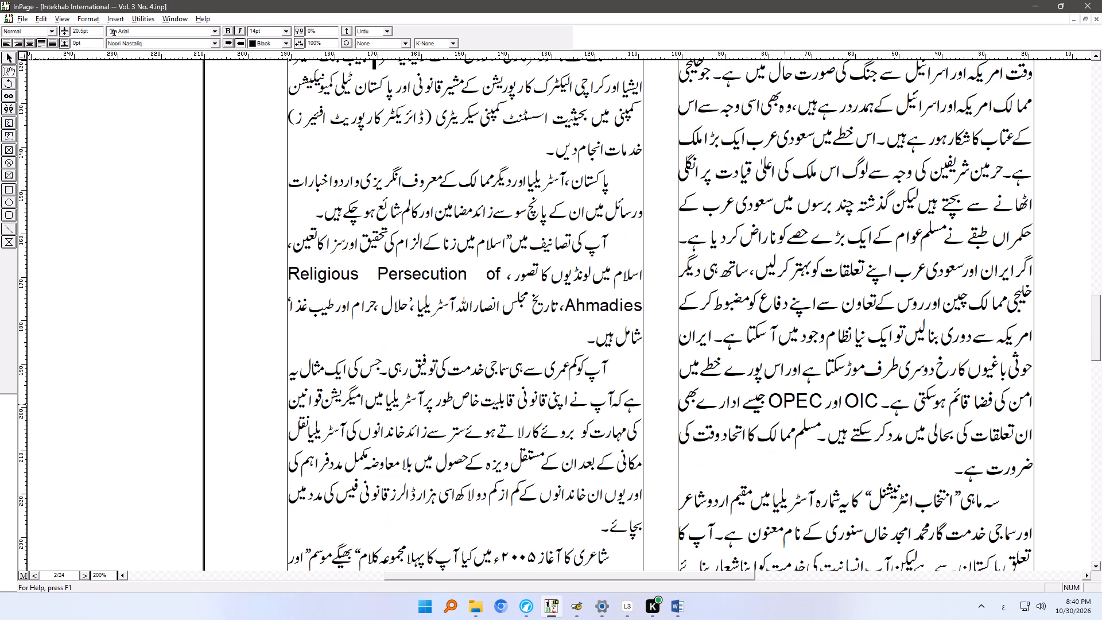
left_click_drag(619, 365, 614, 456)
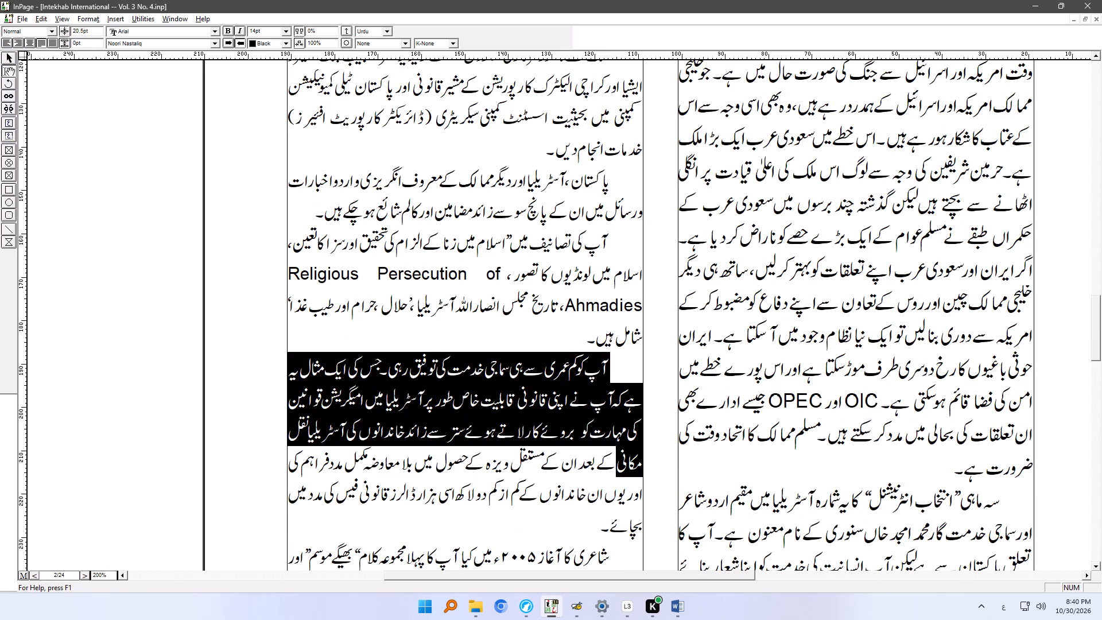
left_click_drag(614, 456, 607, 523)
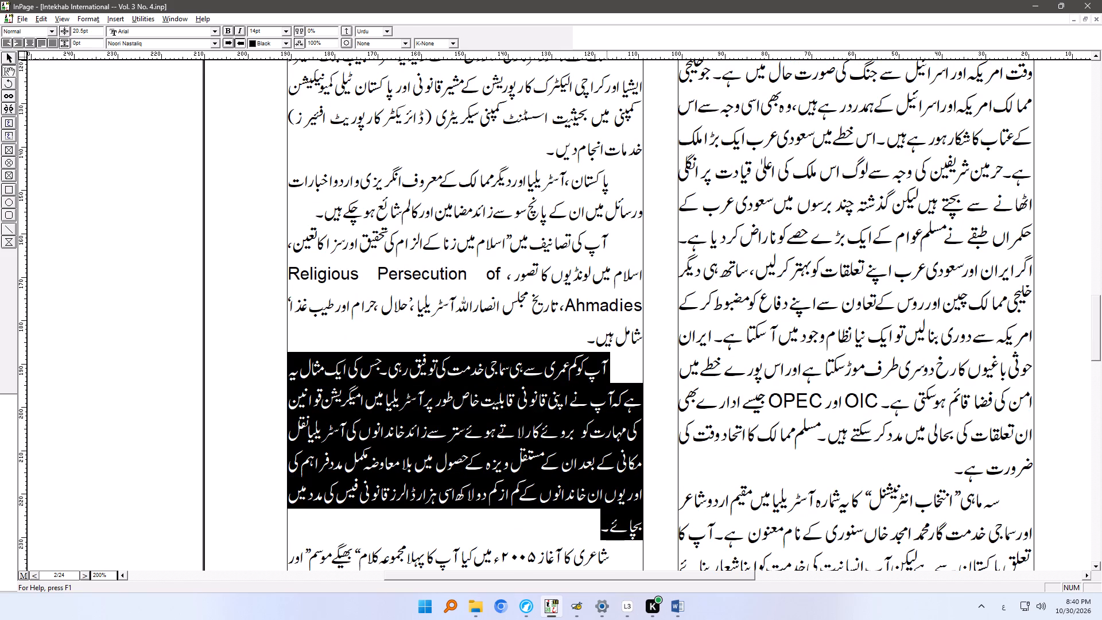
key("Delete")
key("Delete")
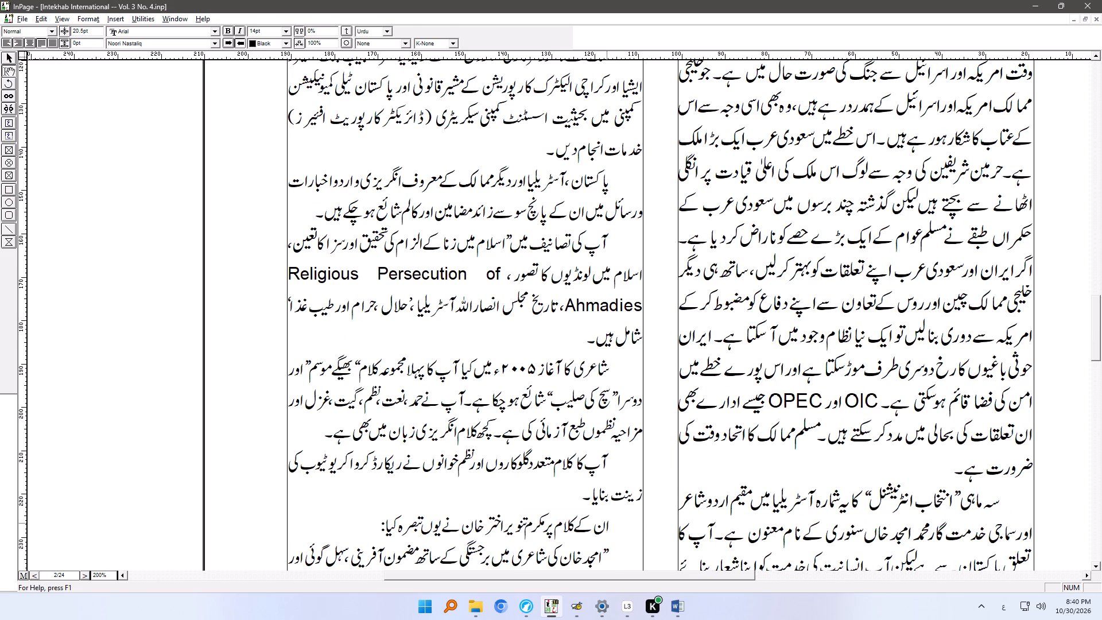
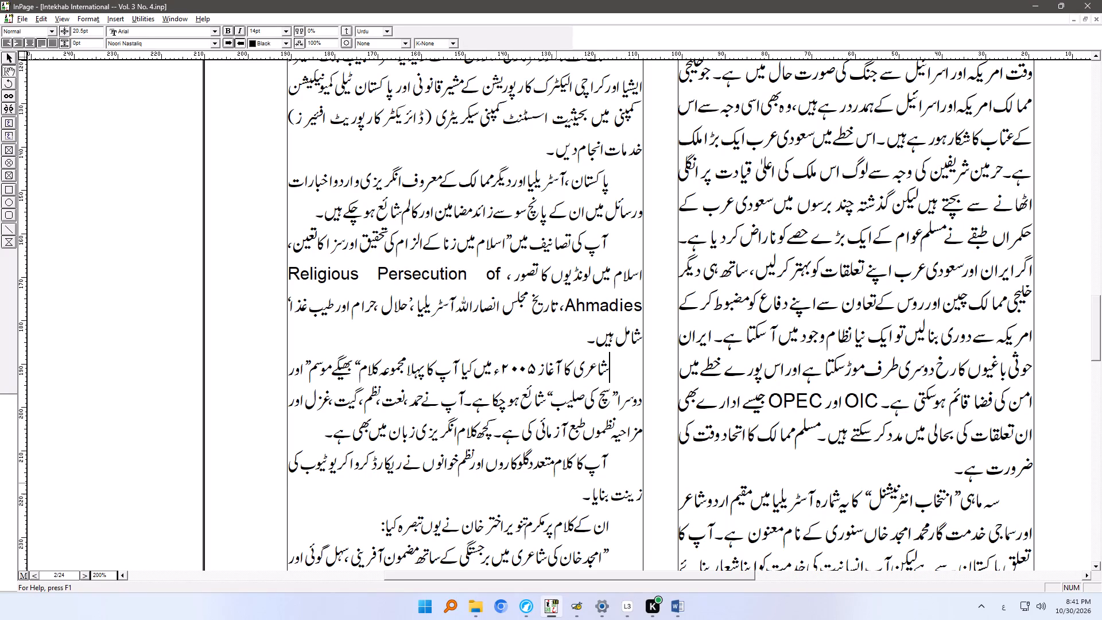
Read the rest of the introduction from the lower part of page 2 through to its end on page 3.
left_click(549, 474)
right_click_drag(536, 496, 552, 332, "ctrl")
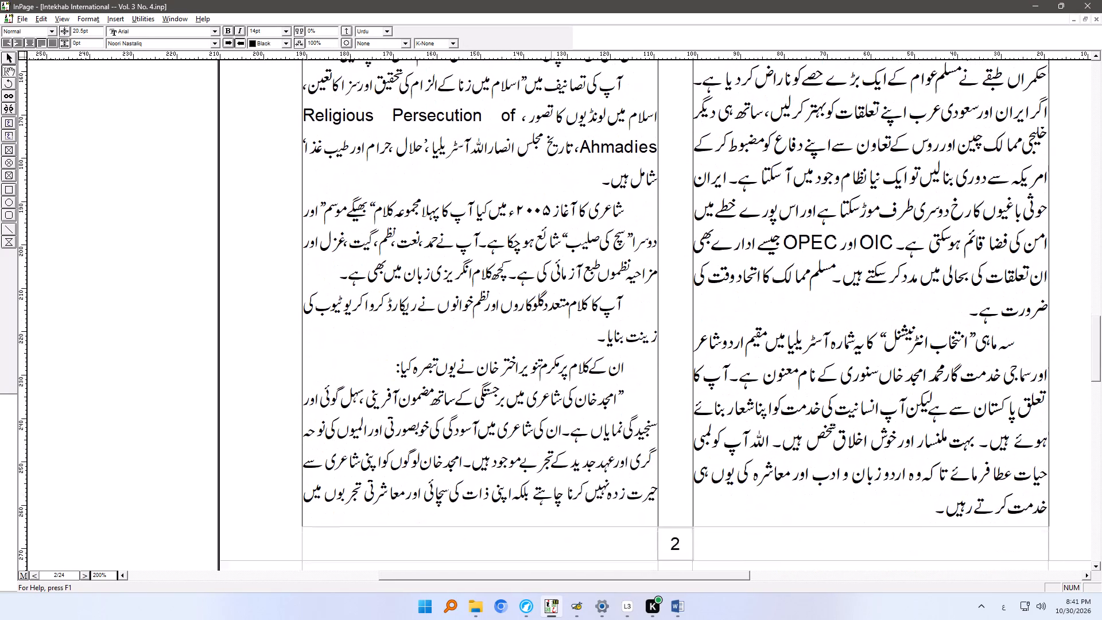
right_click_drag(552, 332, 557, 306, "ctrl")
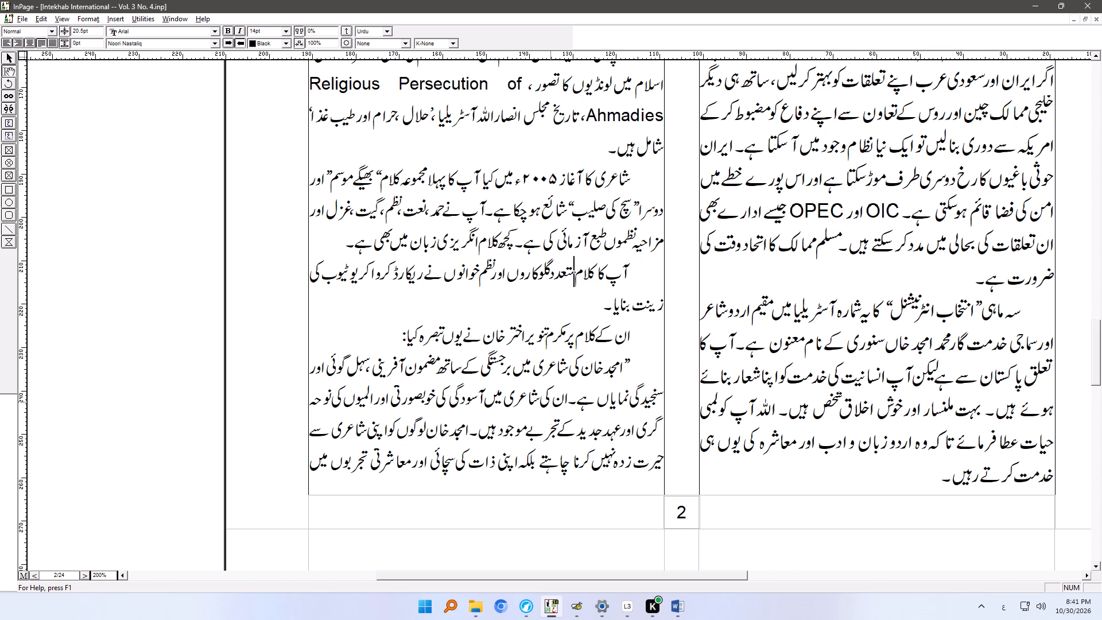
left_click(564, 466)
key("Down")
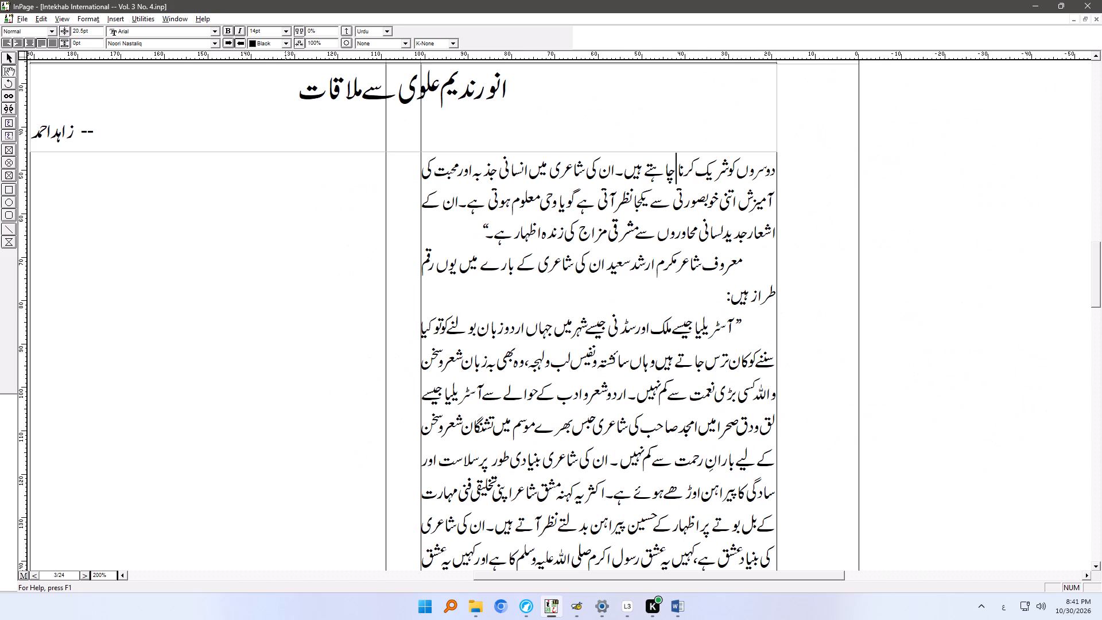
right_click_drag(661, 395, 661, 285, "ctrl")
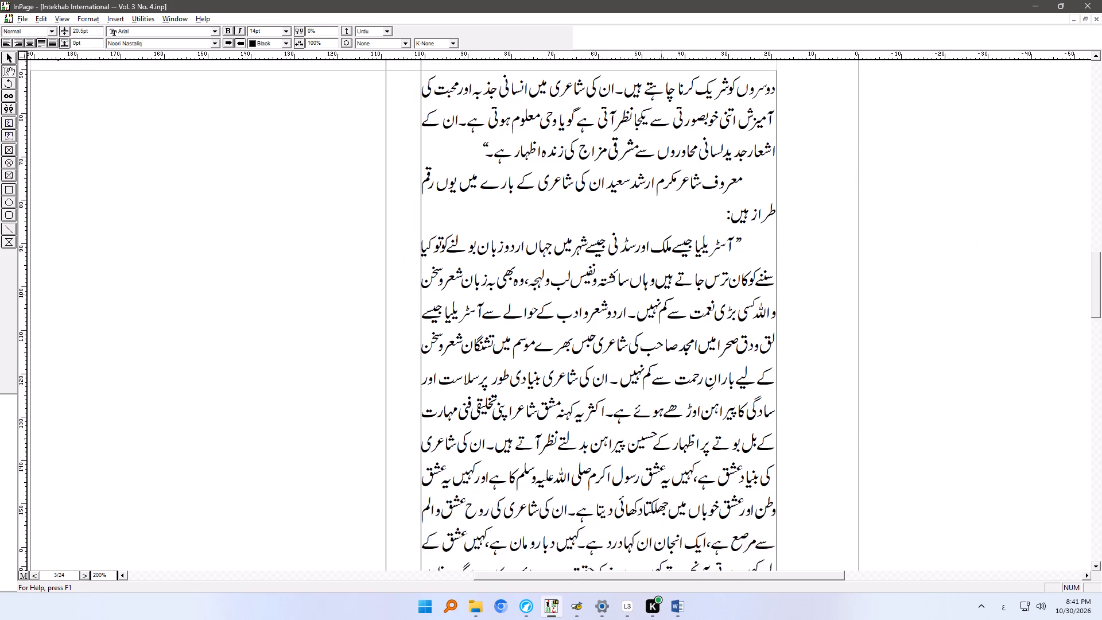
right_click_drag(661, 285, 663, 193, "ctrl")
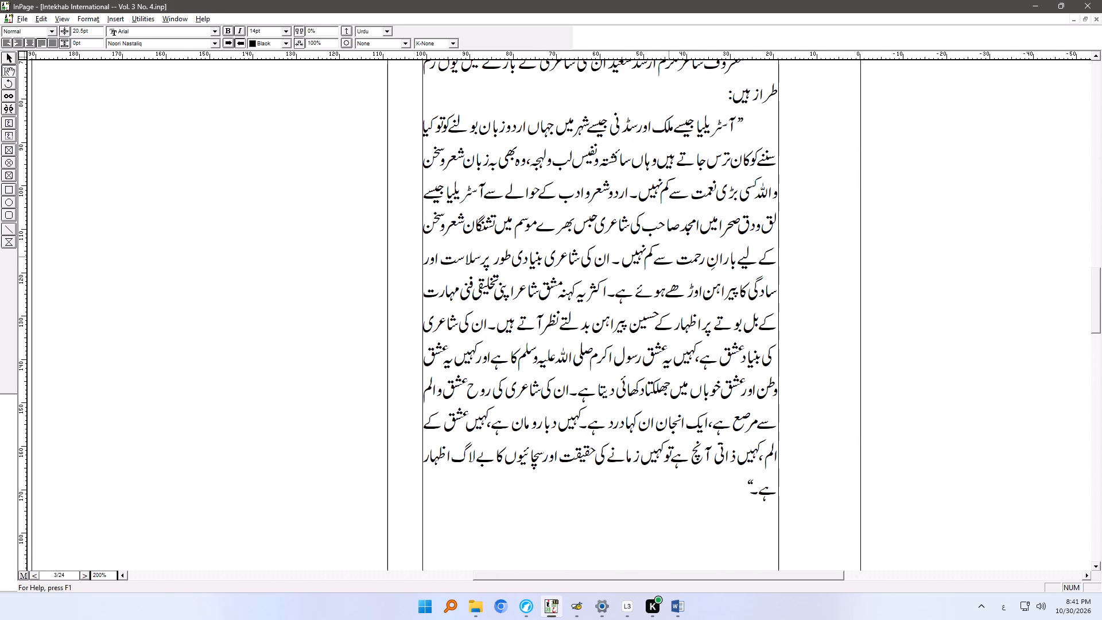
right_click_drag(658, 192, 661, 462, "ctrl")
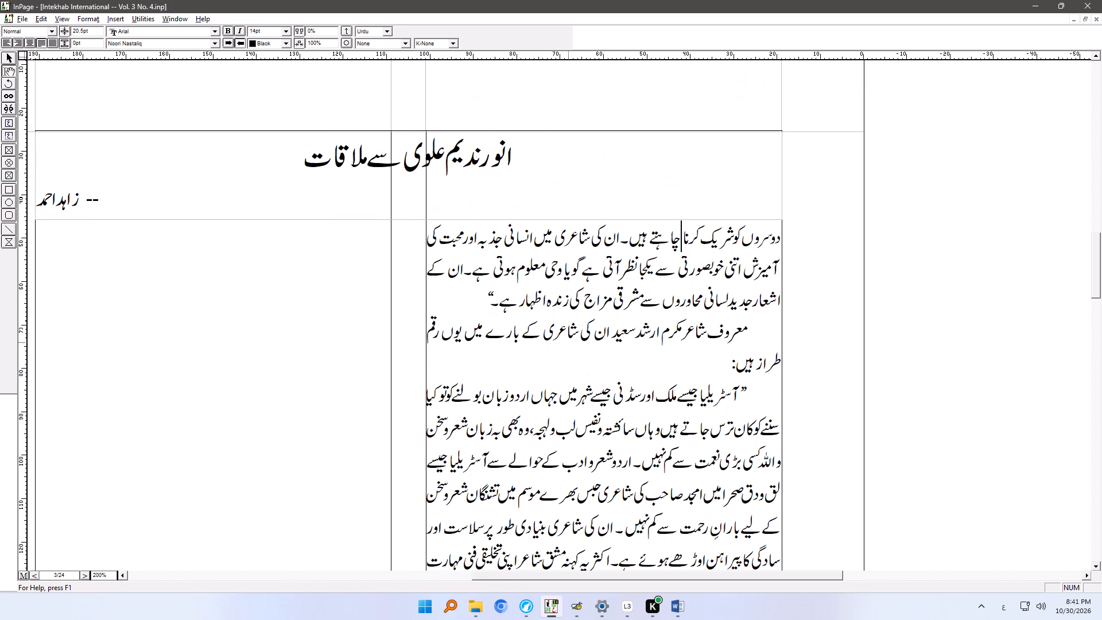
Set the beginning and end indents of the first quoted comment, running from page 2 onto page 3, to 8 mm.
left_click(484, 292)
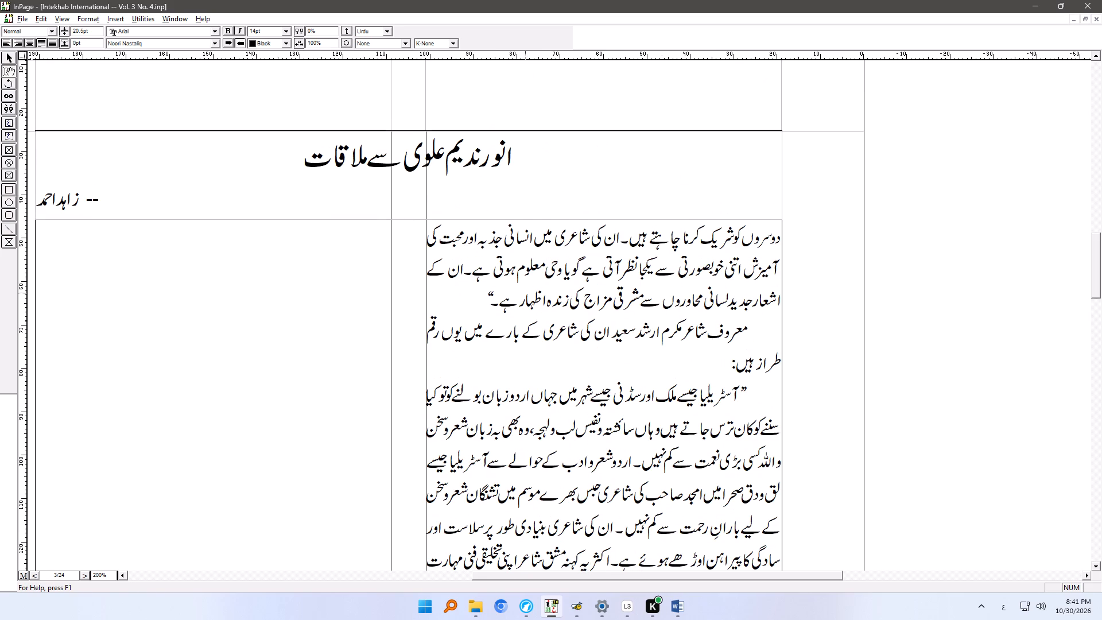
left_click(611, 277)
key("ctrl+g")
key("Tab")
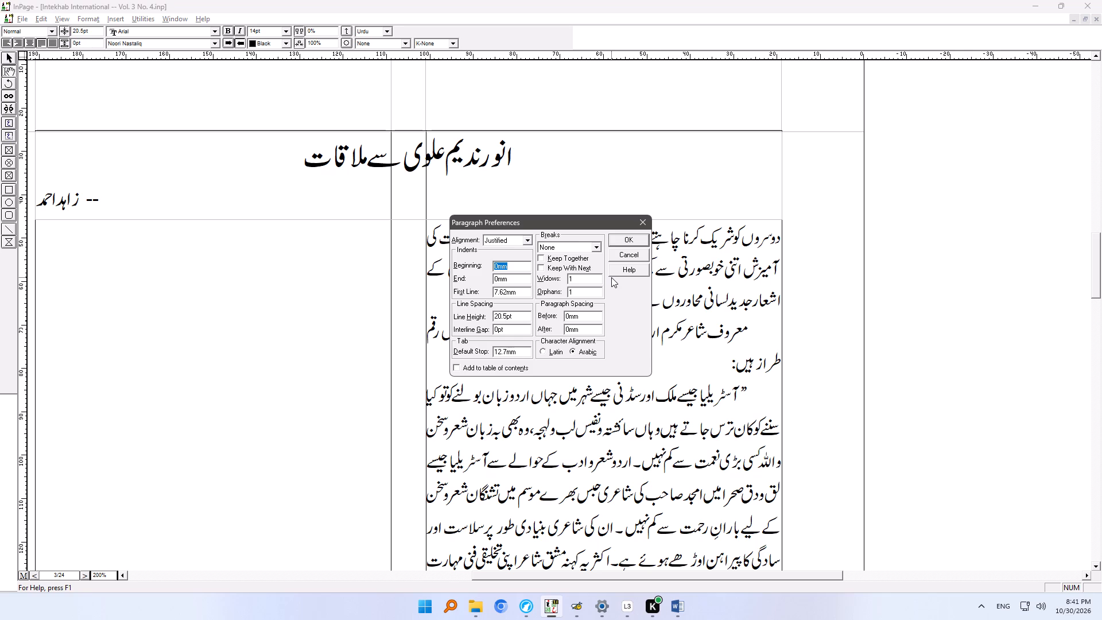
key("8")
key("Tab")
key("8")
key("Return")
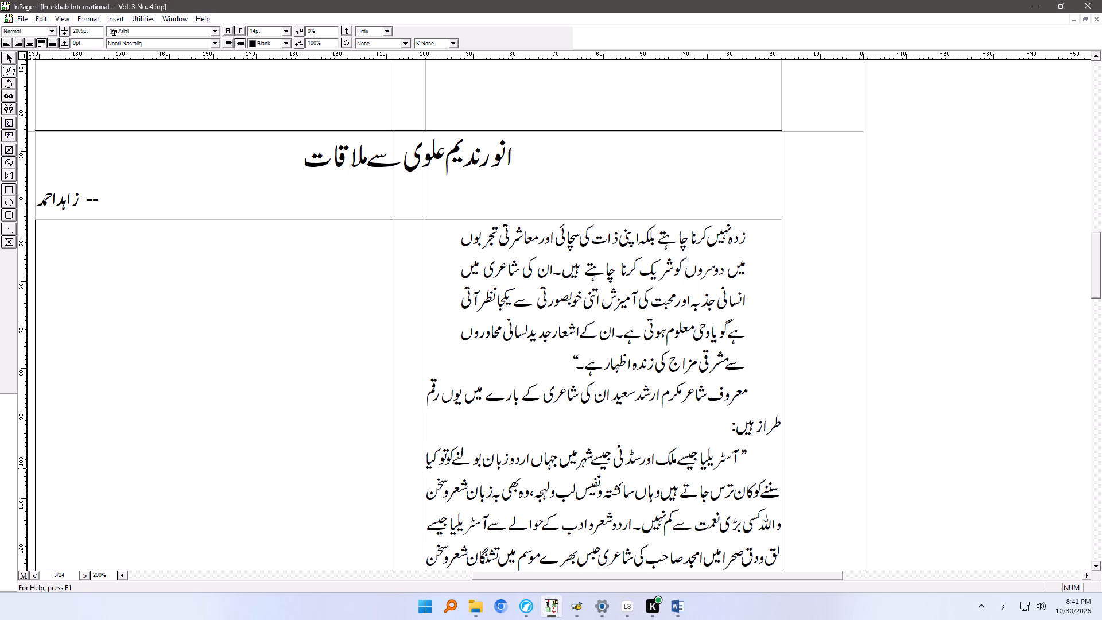
Return to page 2 and check the introduction down to the indented quotation at the foot of the column.
left_click(677, 462)
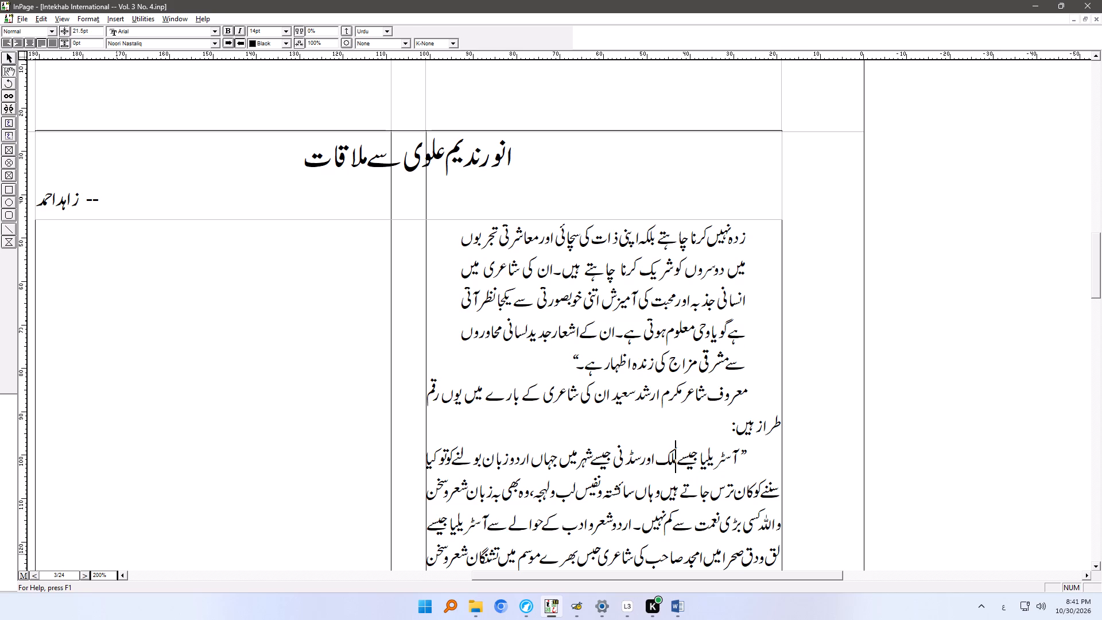
left_click(88, 577)
right_click_drag(442, 519, 487, 452, "ctrl")
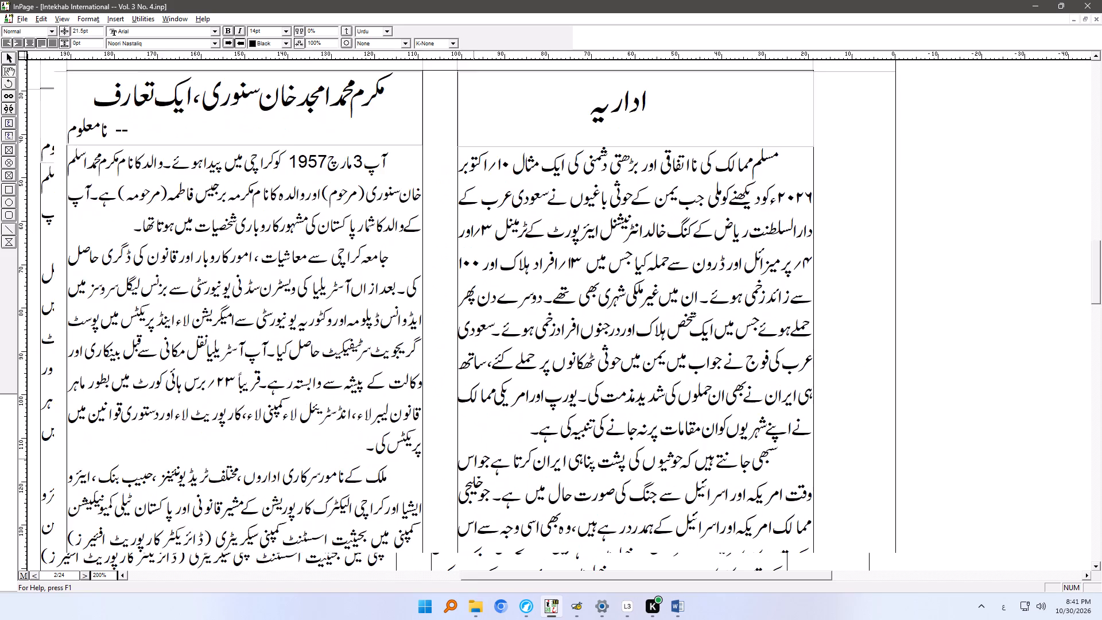
right_click_drag(487, 452, 670, 423, "ctrl")
right_click_drag(597, 491, 600, 438, "ctrl")
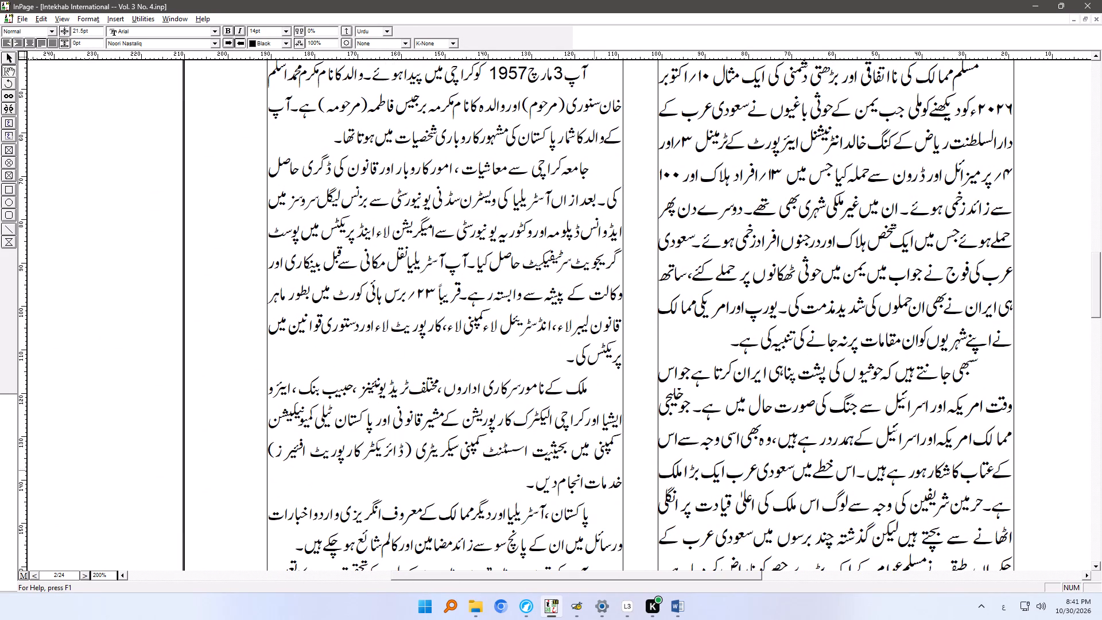
right_click_drag(590, 489, 588, 288, "ctrl")
right_click_drag(568, 445, 570, 239, "ctrl")
right_click_drag(559, 485, 559, 413, "ctrl")
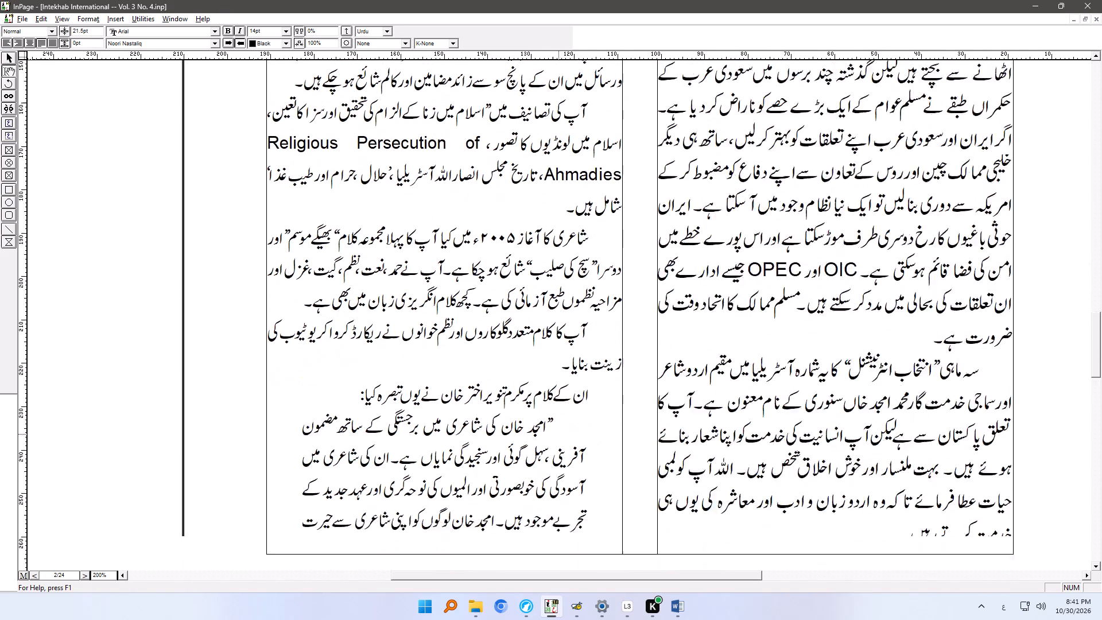
right_click_drag(559, 413, 564, 298, "ctrl")
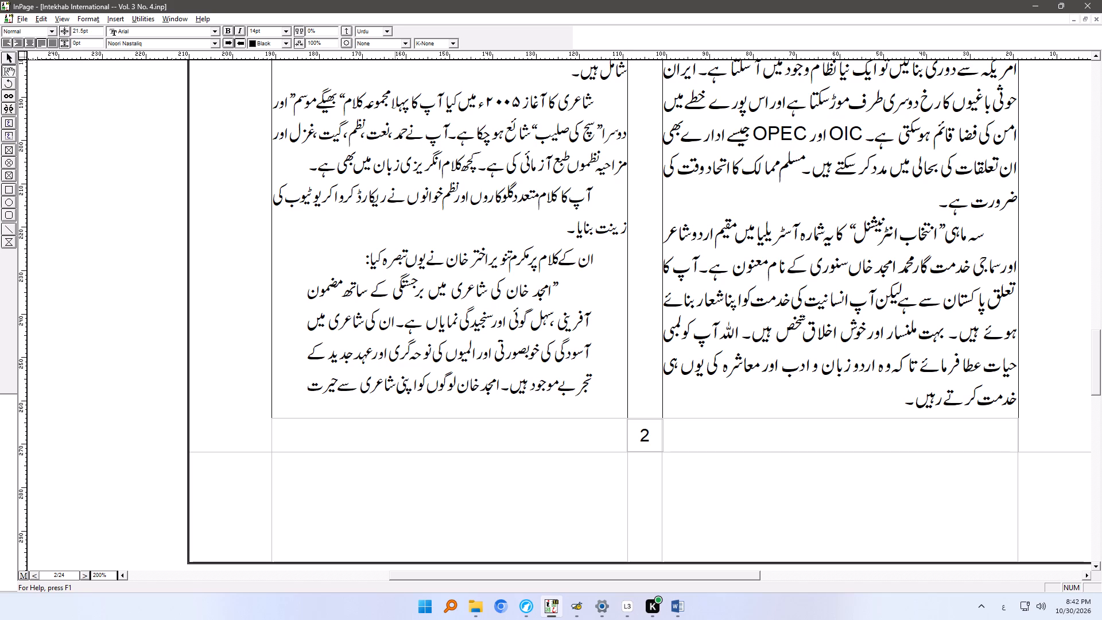
Set the character spacing of the whole introduction paragraph beginning ملک کے نامور on page 2 to -1%.
left_click(500, 224)
right_click_drag(490, 173, 505, 434, "ctrl")
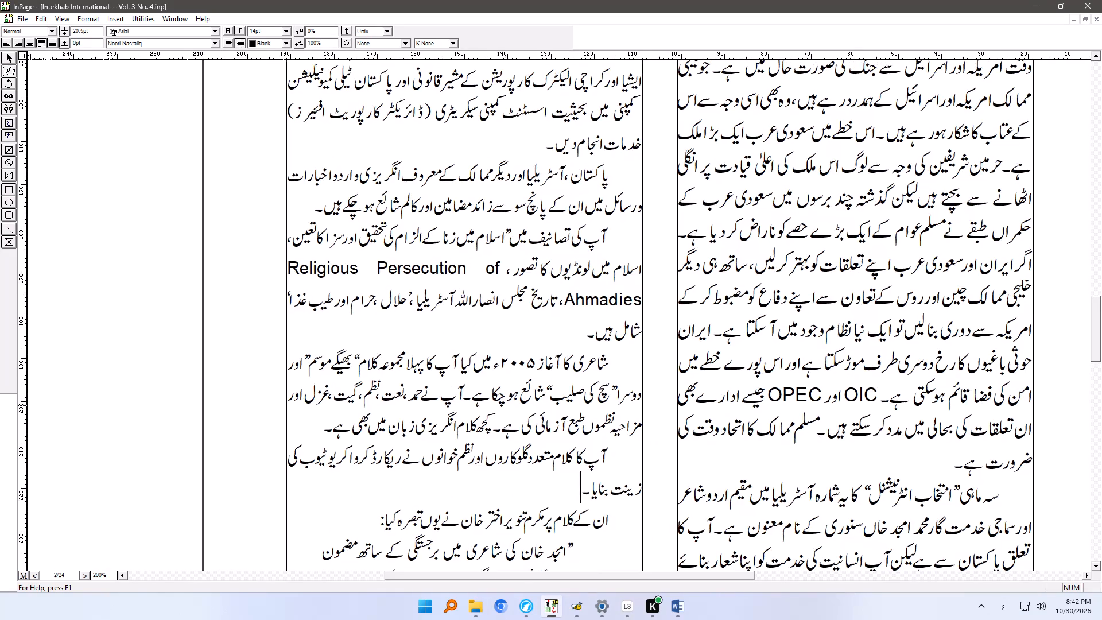
right_click_drag(505, 277, 510, 433, "ctrl")
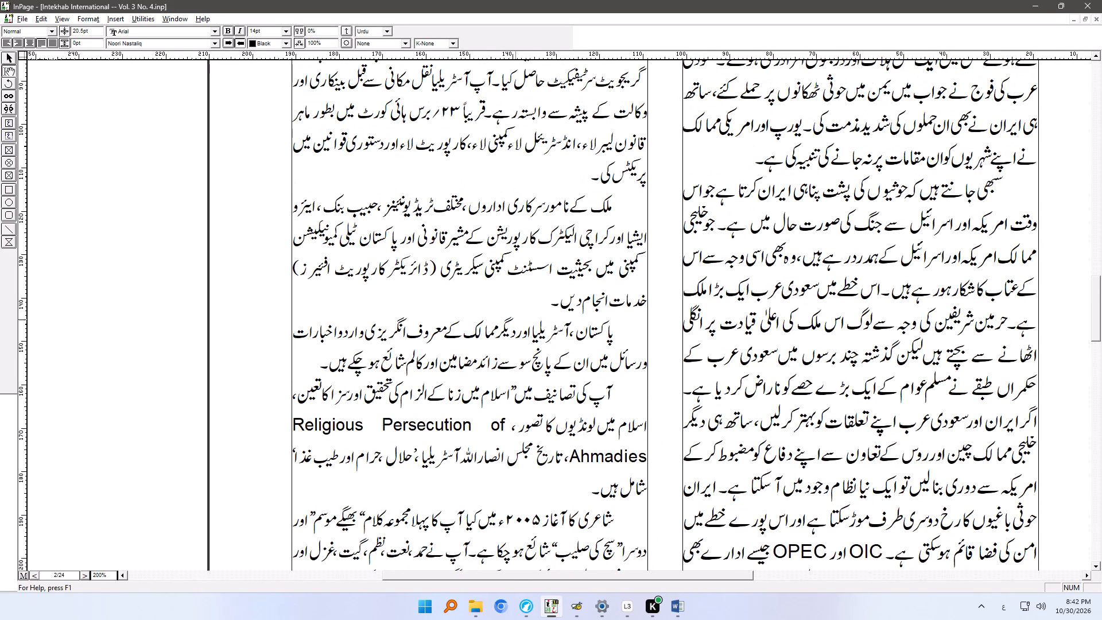
right_click_drag(517, 234, 527, 347, "ctrl")
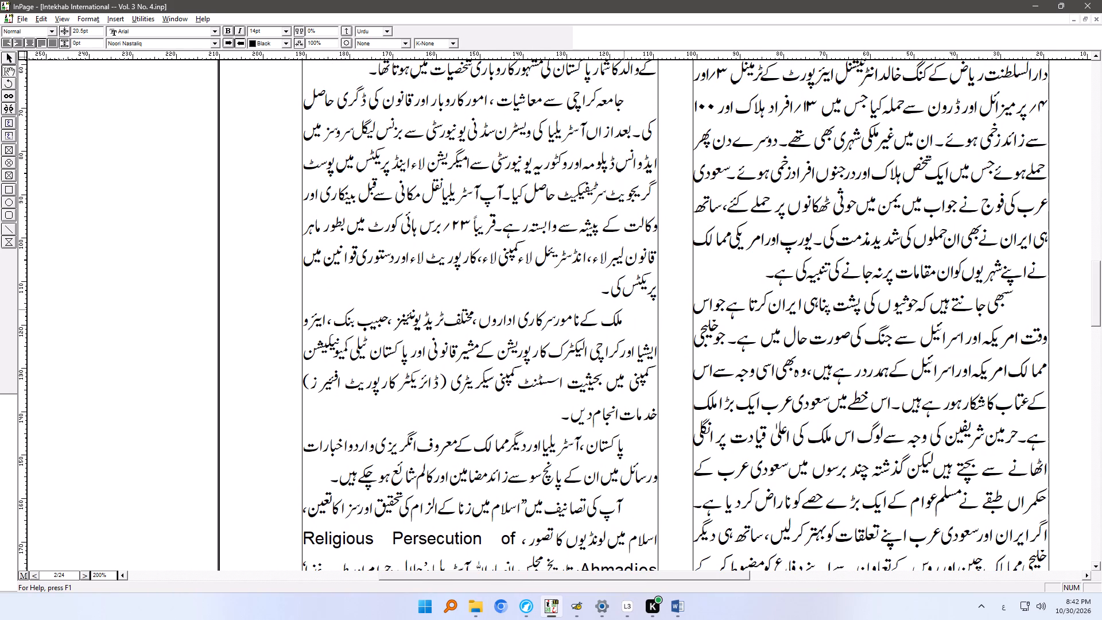
left_click_drag(624, 313, 571, 411)
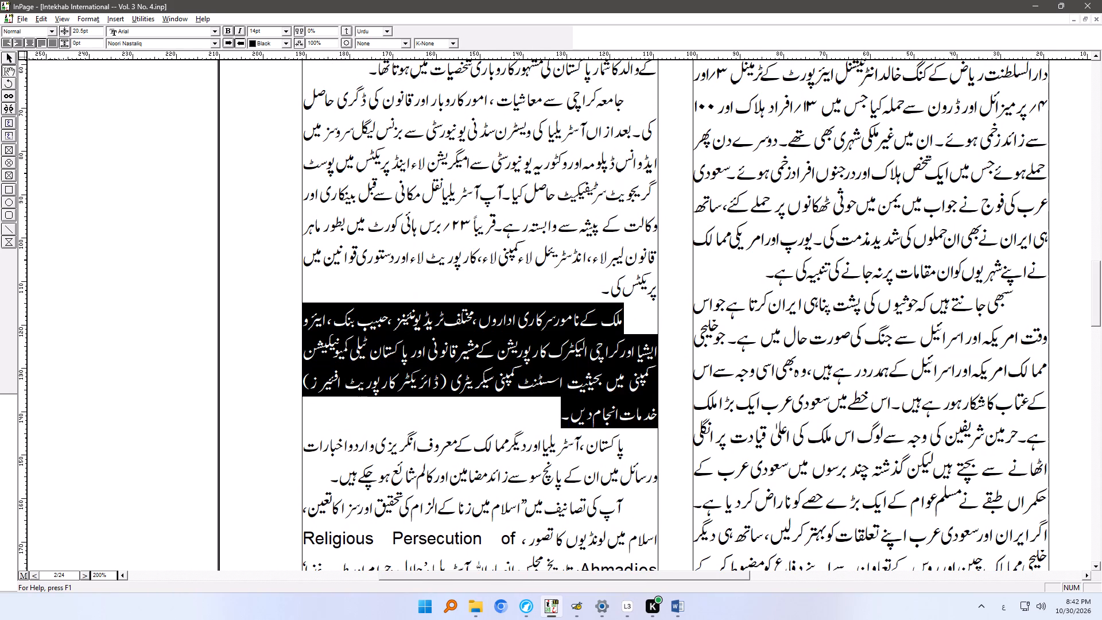
left_click_drag(571, 411, 569, 411)
left_click_drag(321, 28, 288, 32)
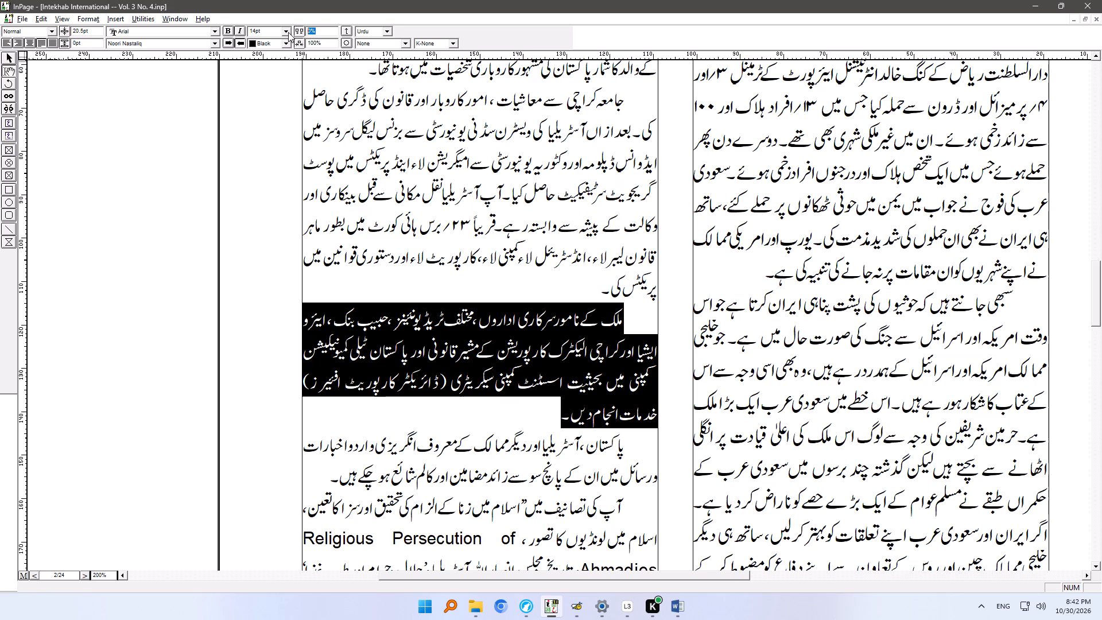
type("-1")
key("Return")
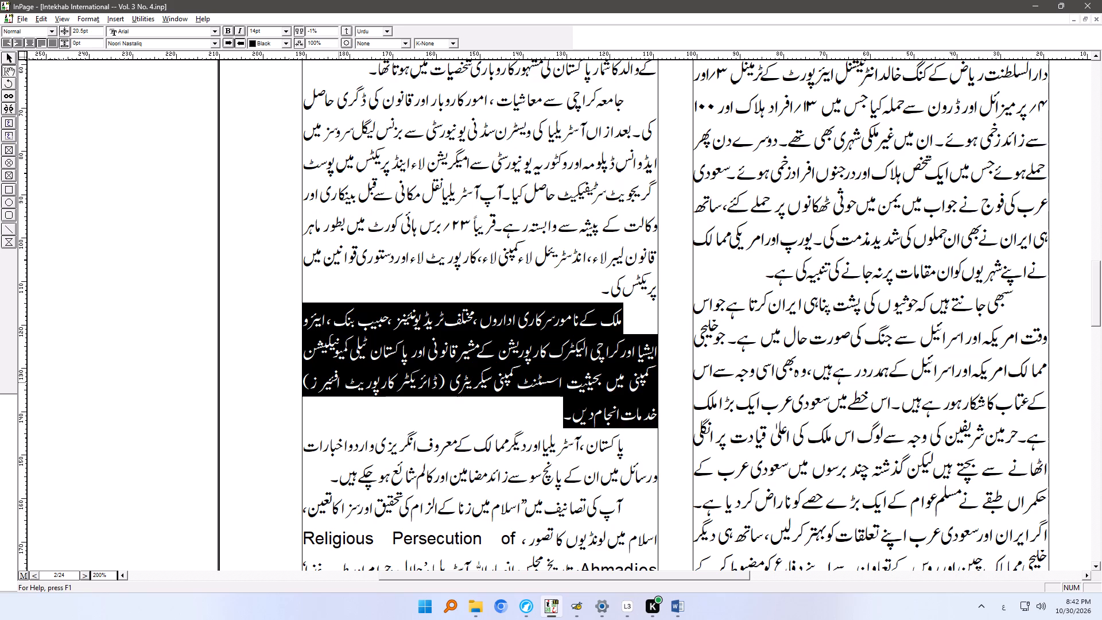
Correct the word after ٹریڈ to یونین in the introduction paragraph beginning ملک کے نامور.
left_click(323, 378)
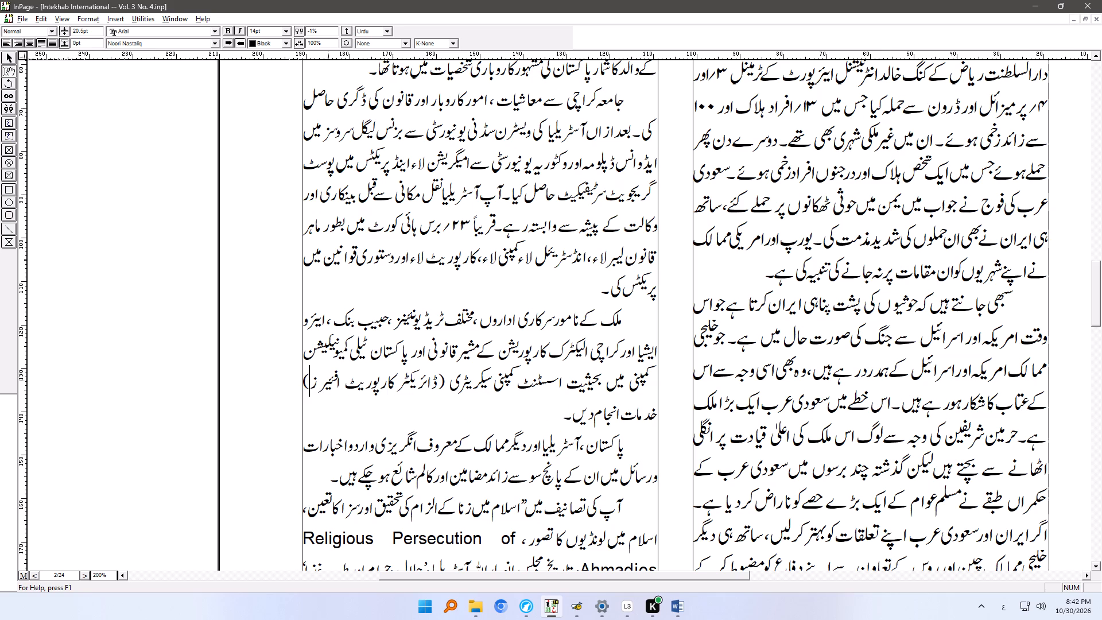
key("Right")
key("Right")
left_click(393, 320)
key("BackSpace")
key("BackSpace")
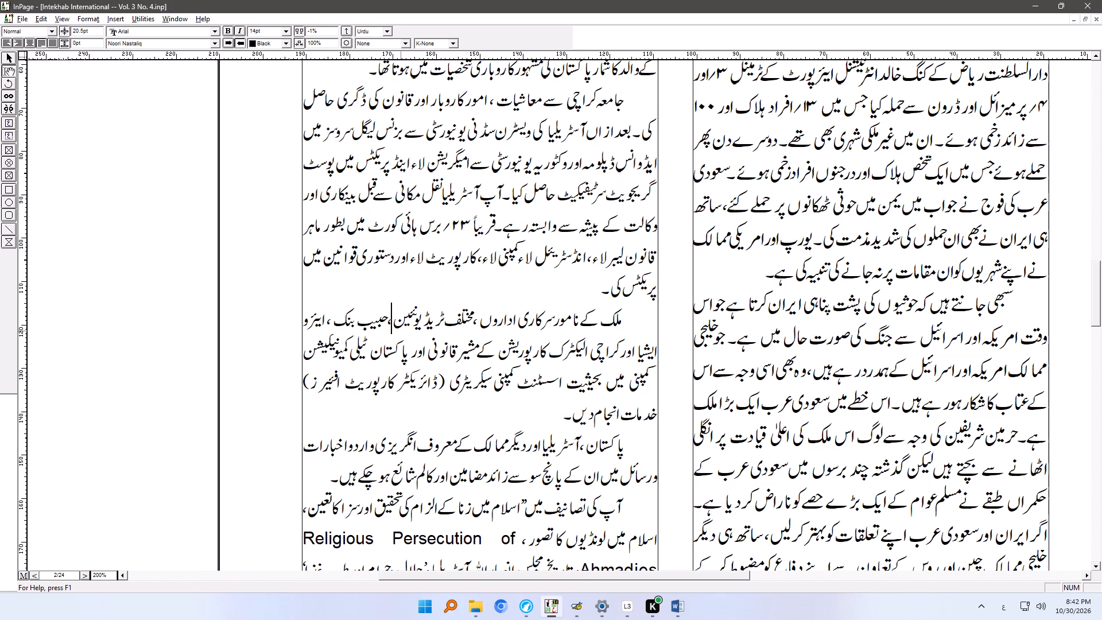
key("BackSpace")
key("BackSpace")
key("BackSpace")
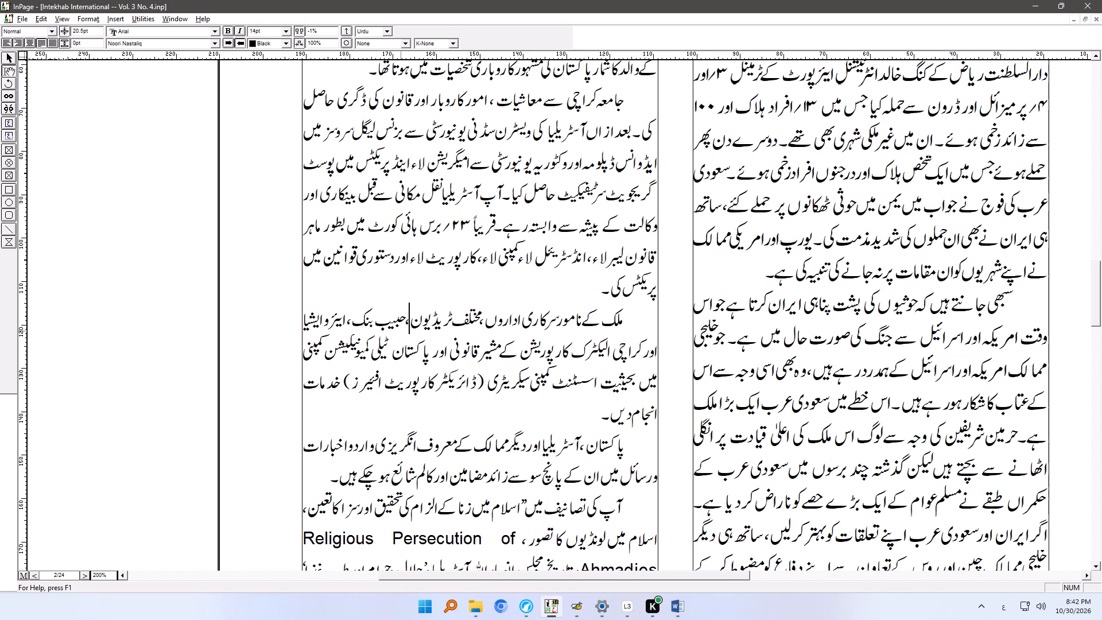
type("ین")
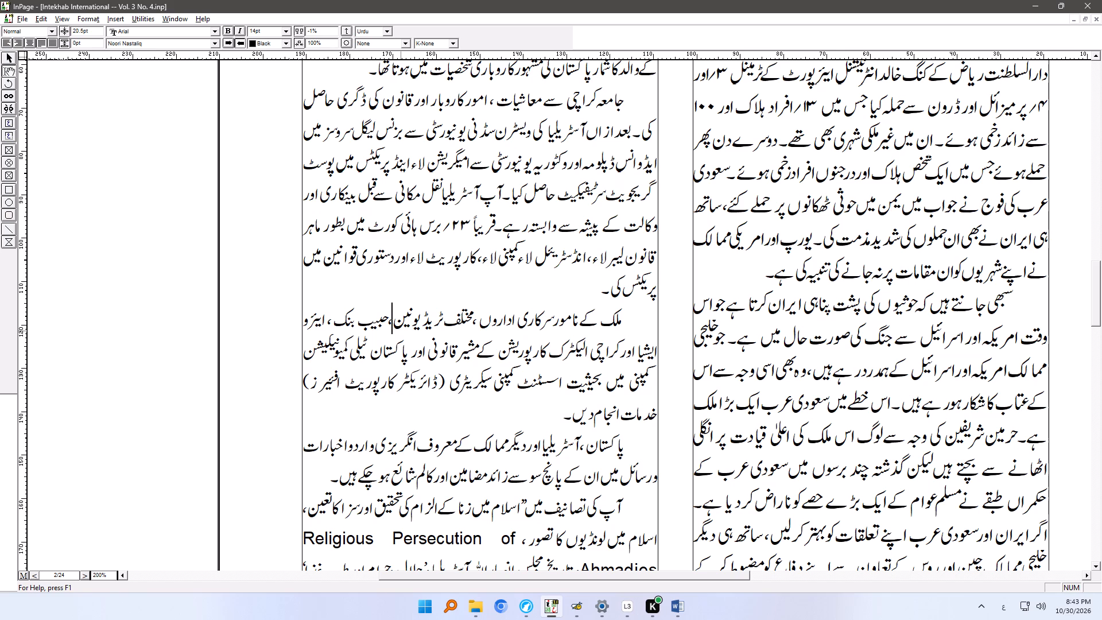
Delete the word کمپنی between اسسٹنٹ and سیکریٹری in the same paragraph.
left_click_drag(495, 387, 520, 389)
key("Delete")
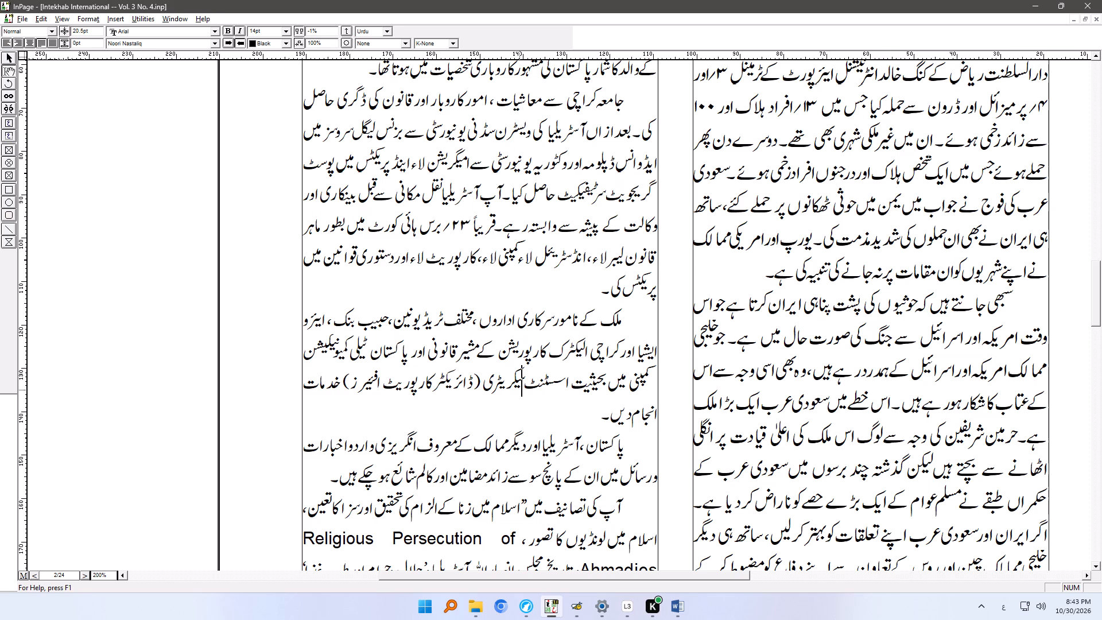
Proofread the rest of the introduction on page 2 down to the indented quotation, then return to its heading.
left_click(456, 493)
right_click_drag(444, 494, 454, 266, "ctrl")
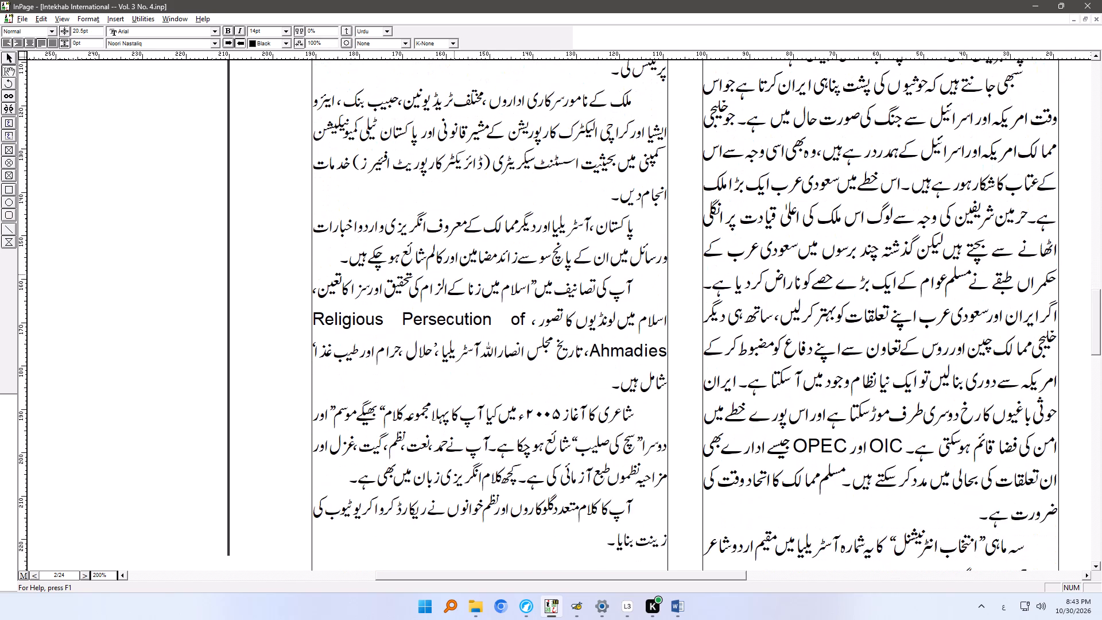
right_click_drag(454, 266, 454, 239, "ctrl")
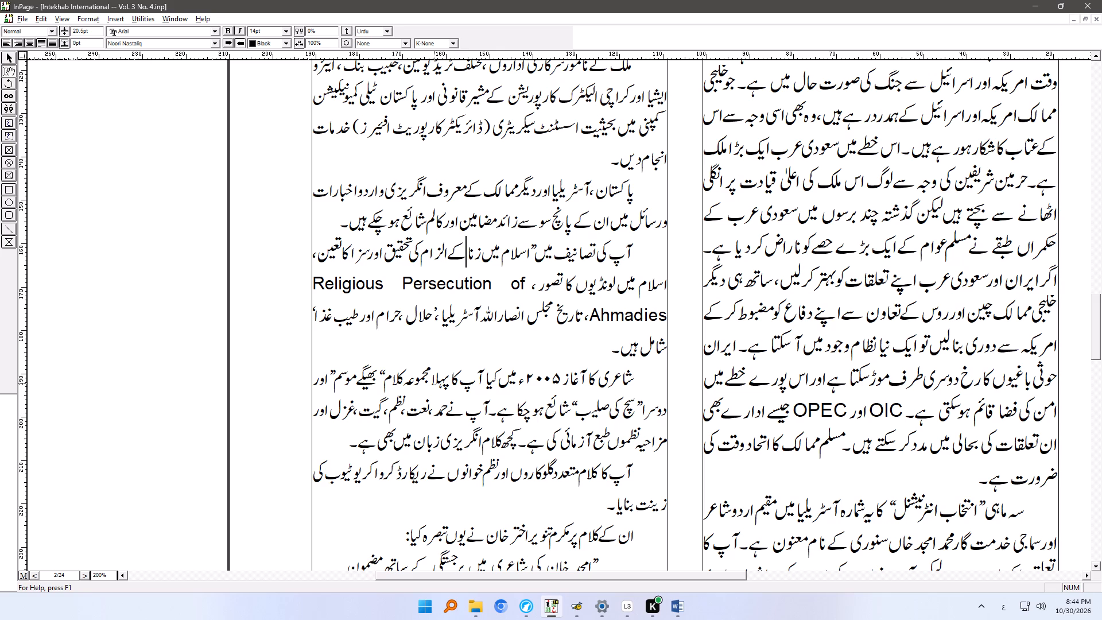
left_click_drag(433, 380, 451, 380)
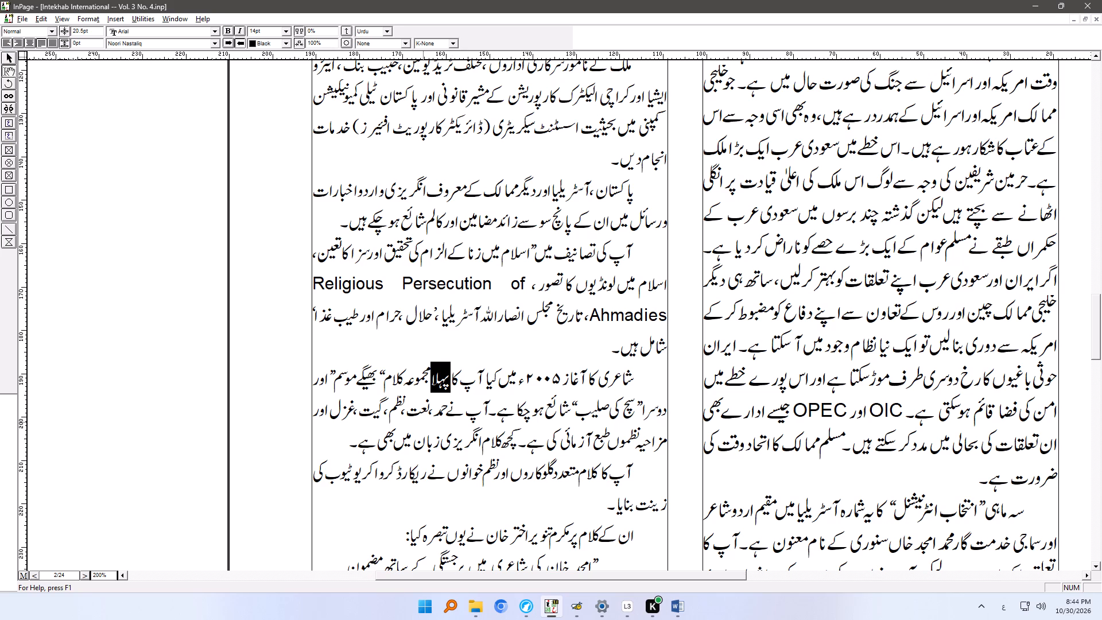
left_click(348, 443)
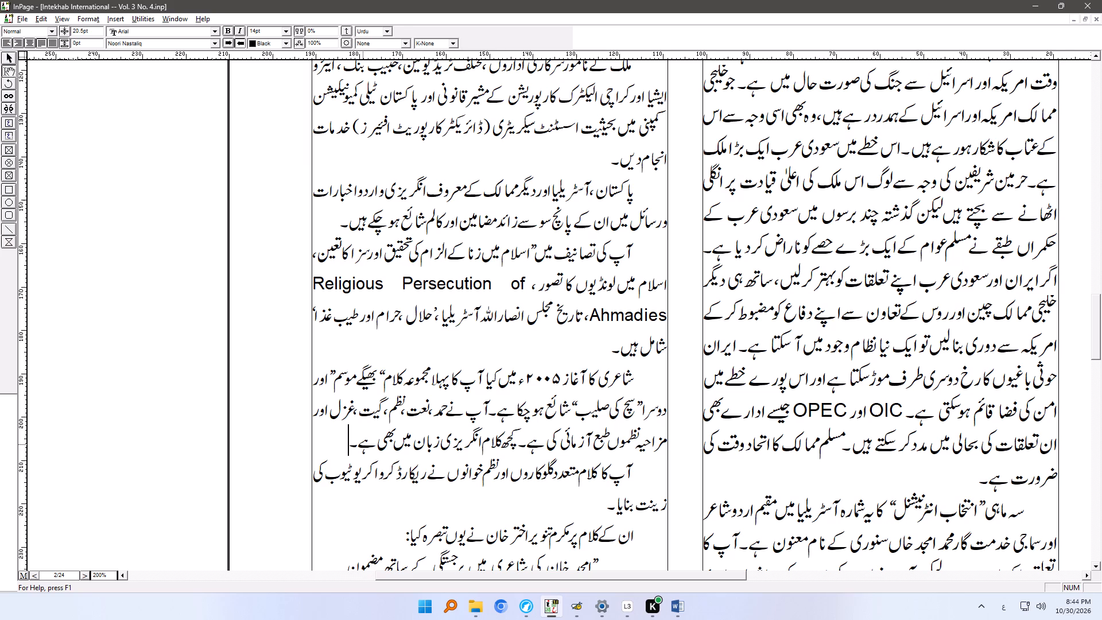
right_click_drag(509, 499, 505, 251, "ctrl")
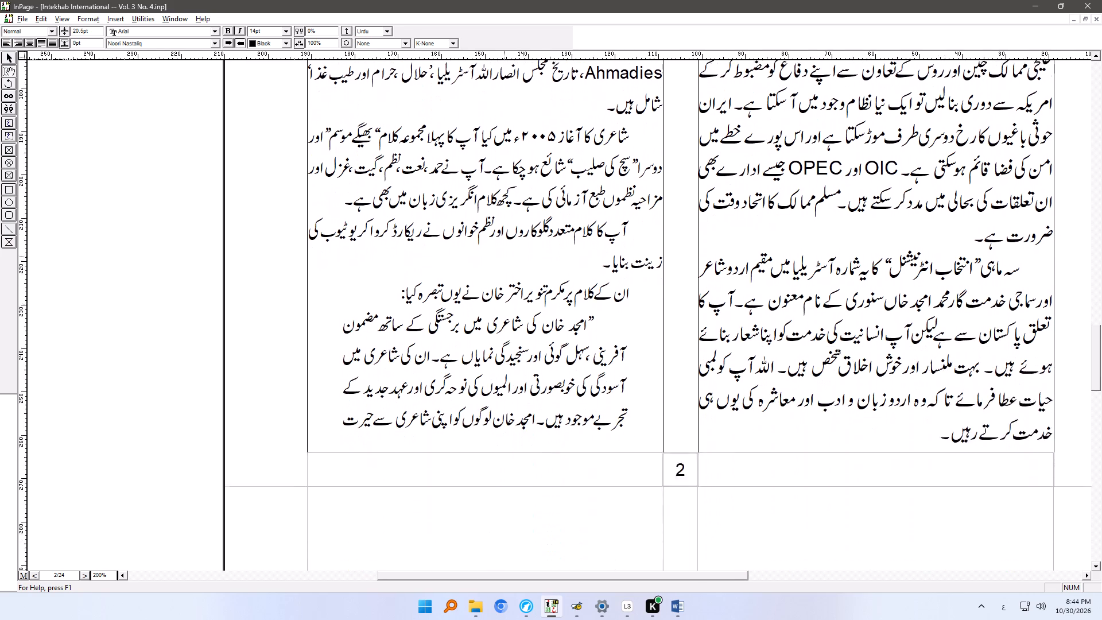
right_click_drag(505, 251, 505, 224, "ctrl")
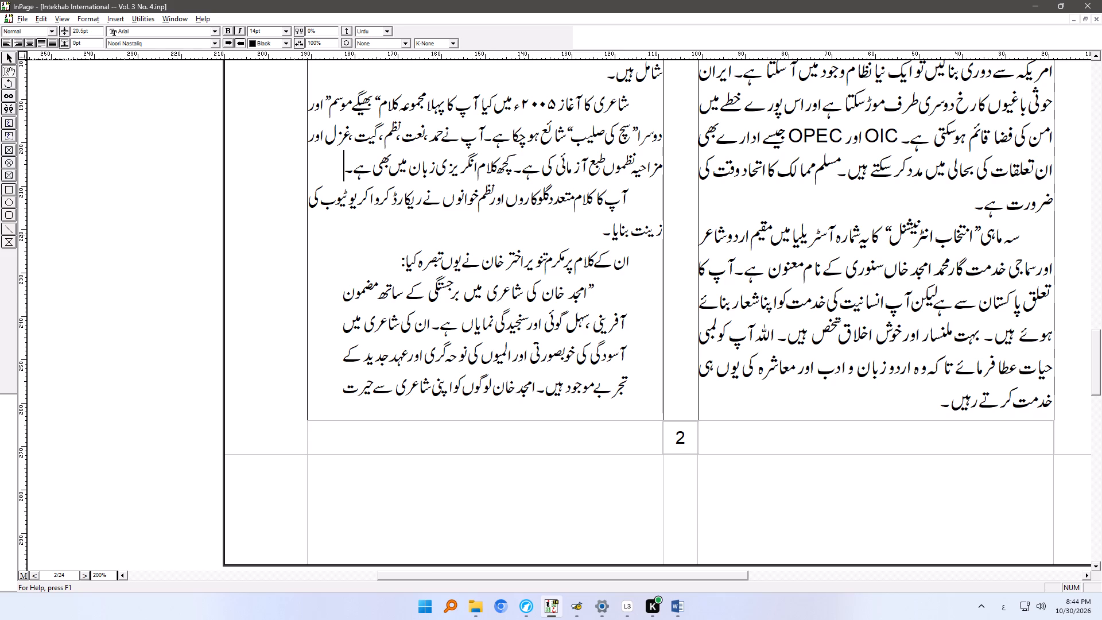
right_click_drag(537, 178, 531, 506, "ctrl")
right_click_drag(584, 251, 570, 490, "ctrl")
right_click_drag(570, 232, 570, 491, "ctrl")
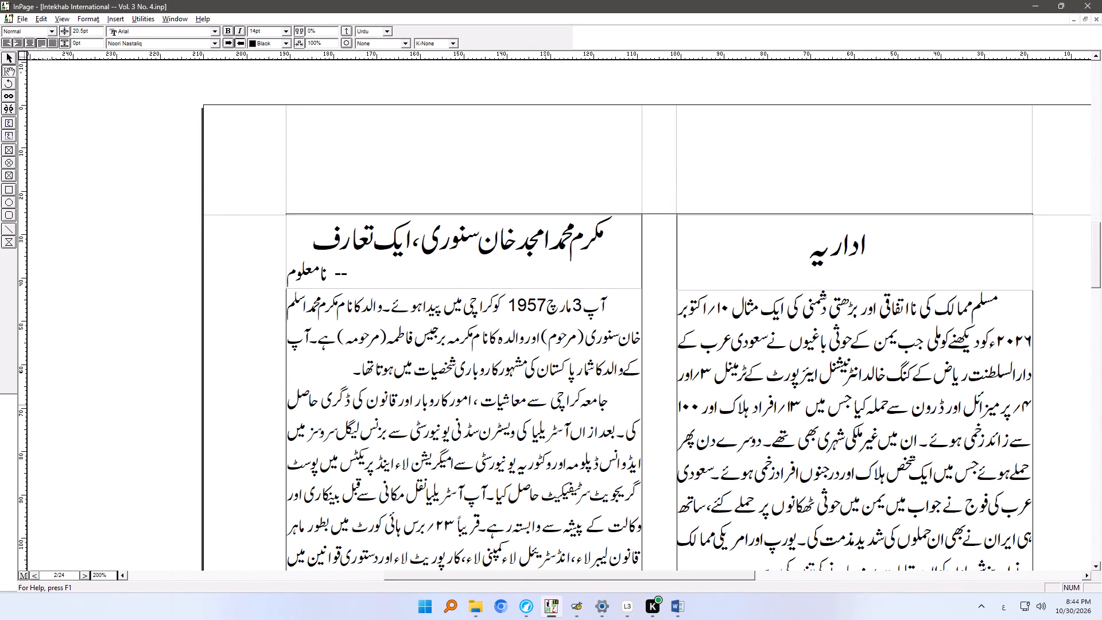
Switch to LibreWolf and search for Religious Persecution of Ahmadies with Mukarram dropped and Khan added after the poet's first name.
left_click(536, 610)
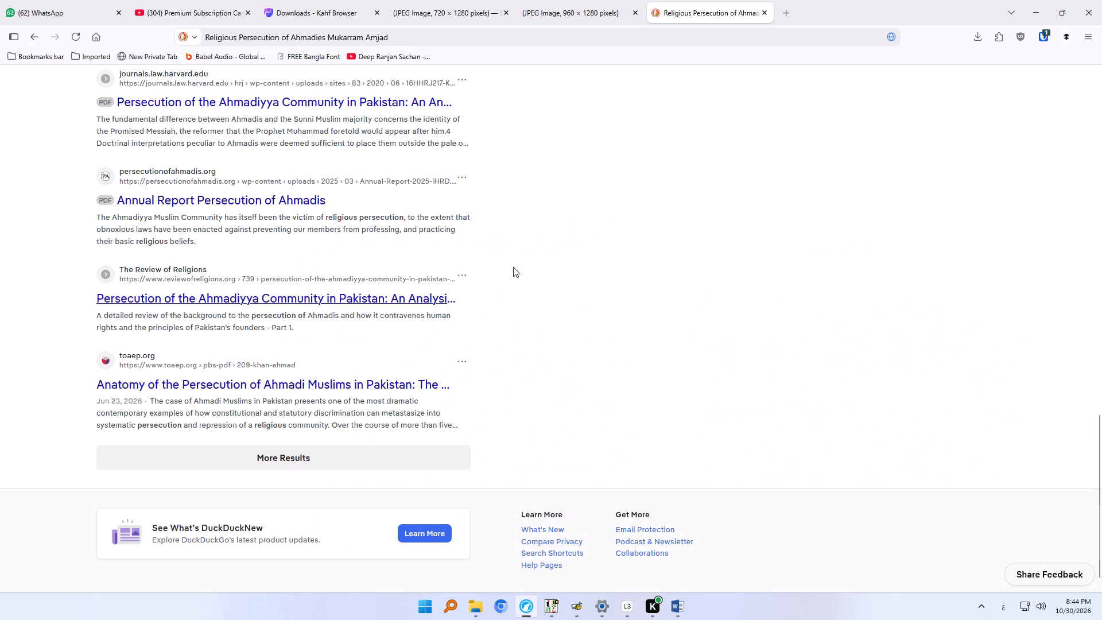
left_click(1101, 199)
left_click(1101, 199)
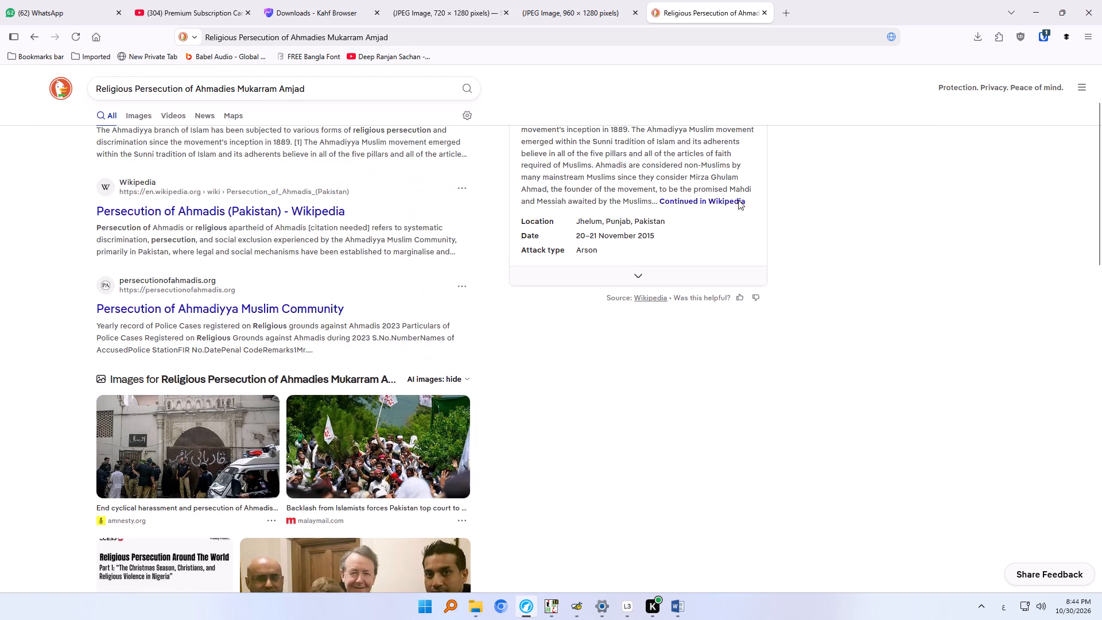
left_click_drag(239, 87, 269, 87)
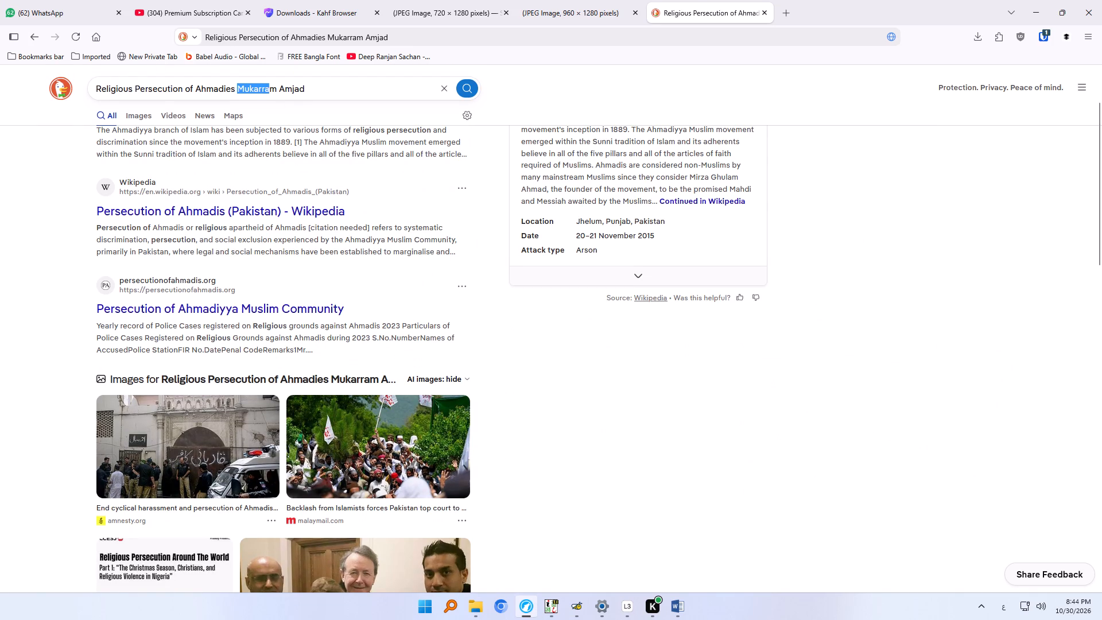
left_click_drag(269, 87, 278, 85)
key("Delete")
left_click(292, 91)
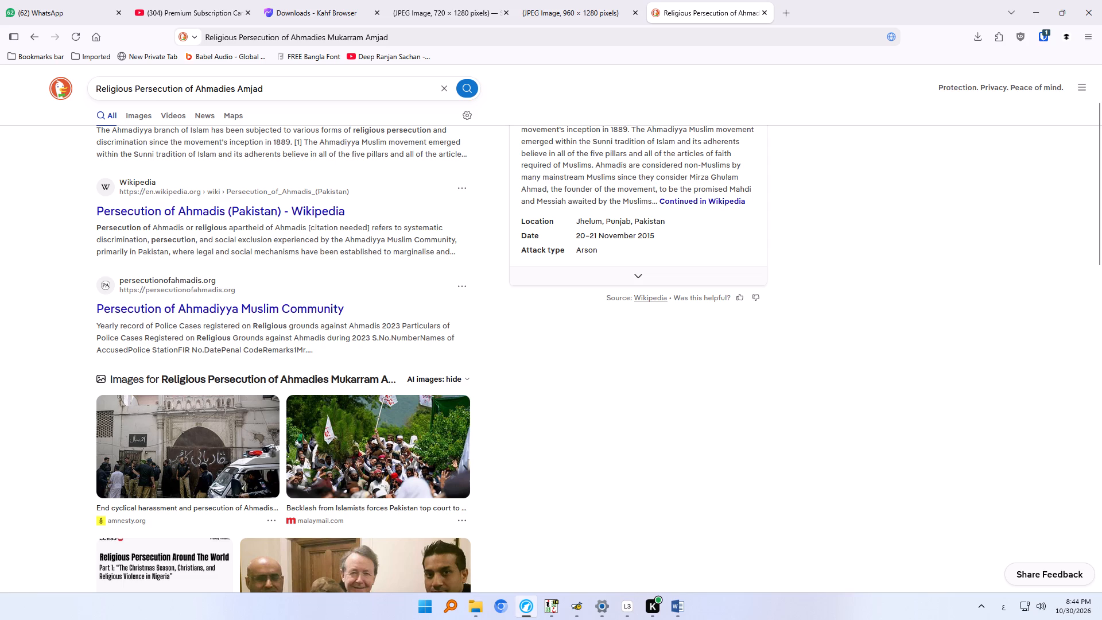
key("space")
type("خھان")
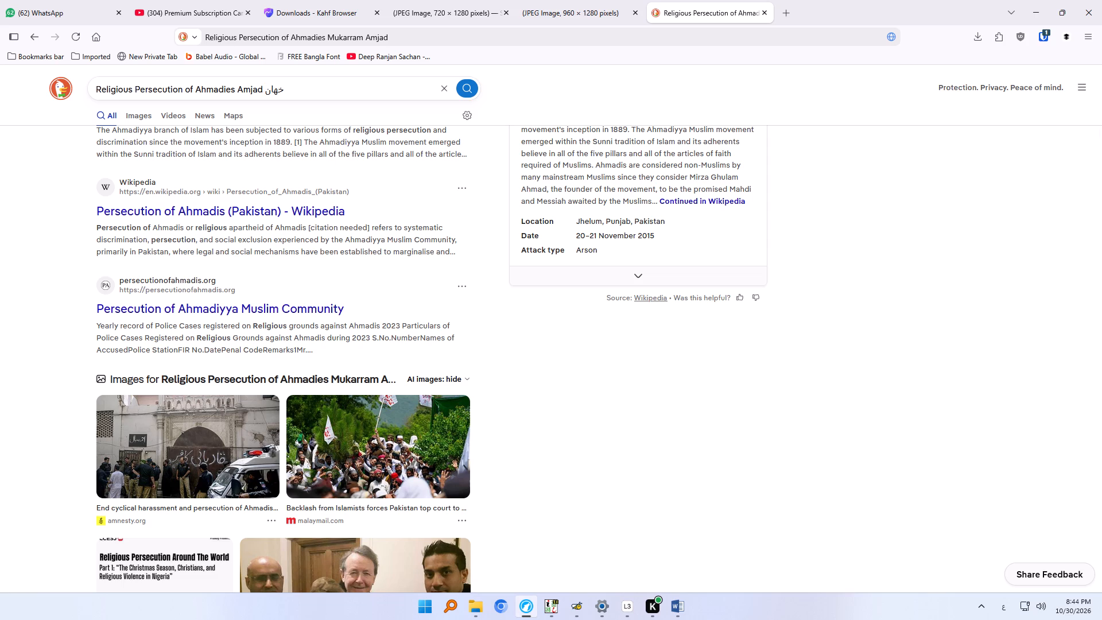
key("BackSpace")
key("BackSpace")
key("BackSpace")
key("BackSpace")
type("Khan")
key("space")
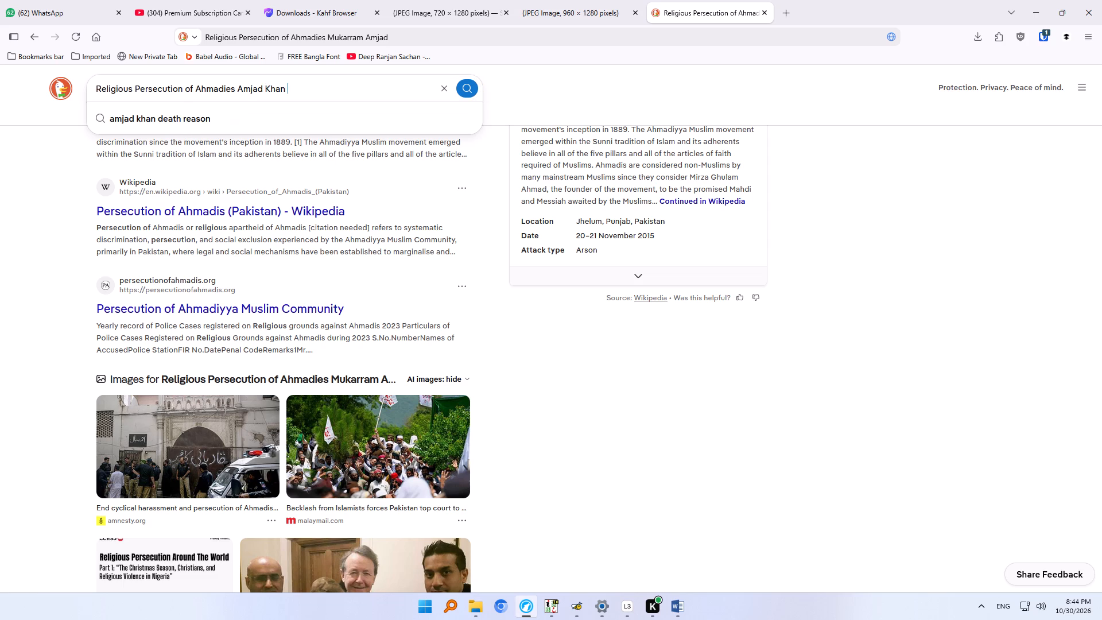
key("Return")
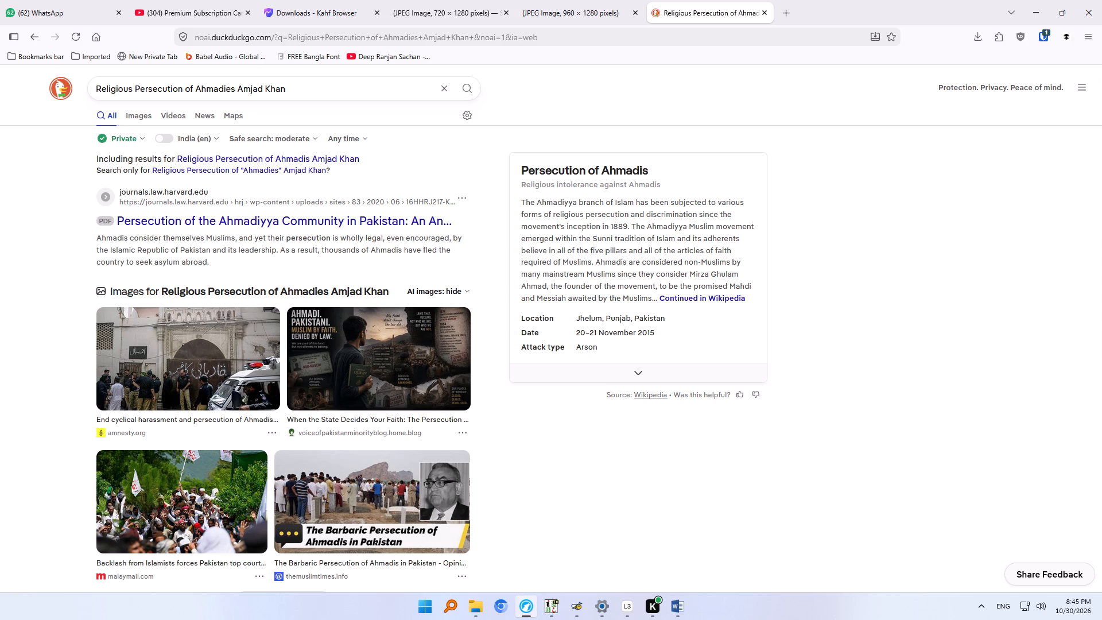
Restrict the search to the exact spelling "Ahmadies" and look through the results for the poet's book.
left_click(296, 168)
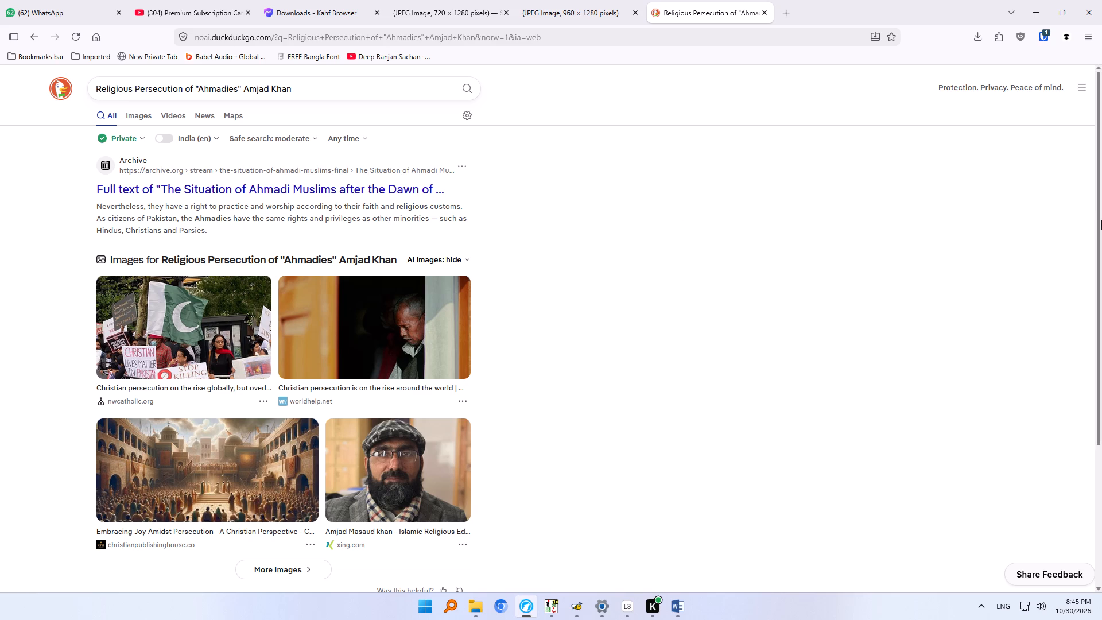
left_click_drag(1101, 164, 1101, 303)
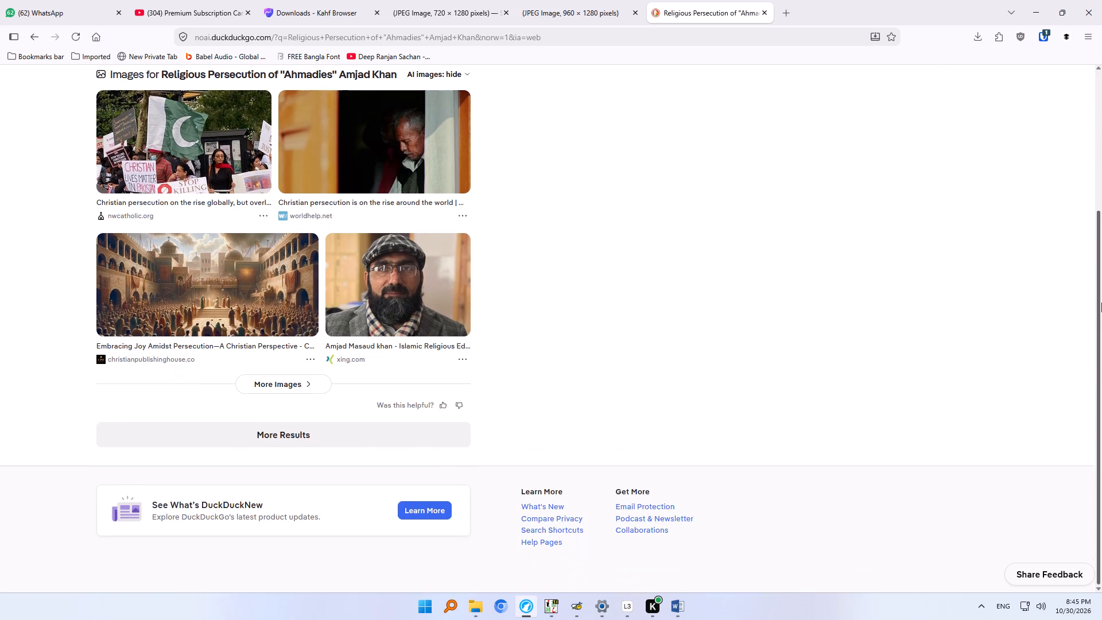
left_click_drag(1101, 303, 1100, 115)
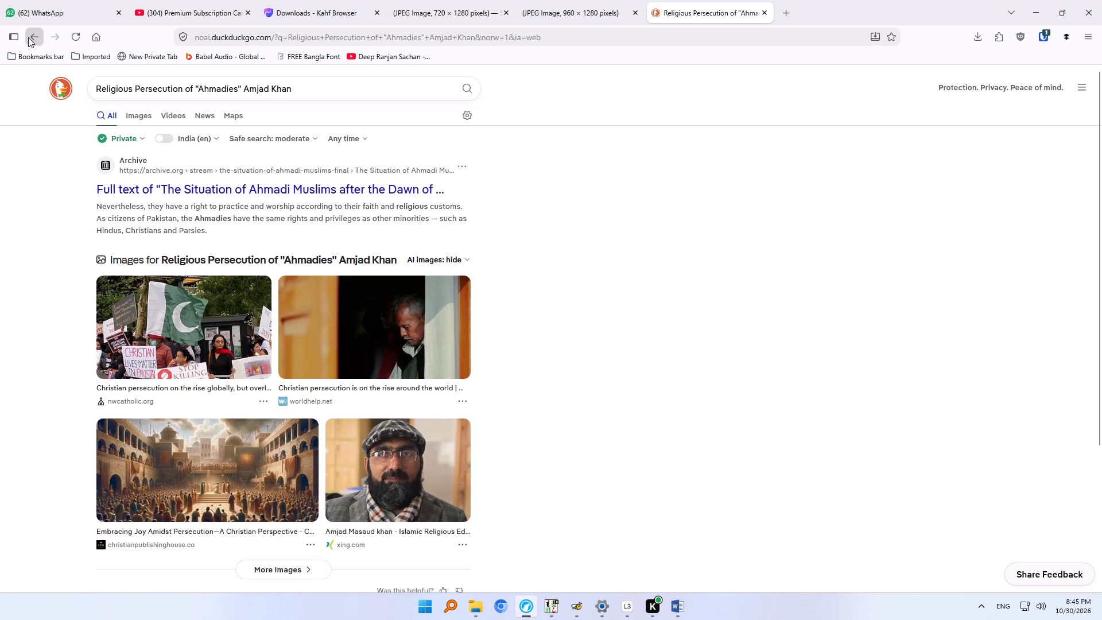
Return to the broader search results and open the Harvard law journal PDF on persecution of the Ahmadiyya community in Pakistan.
left_click(36, 37)
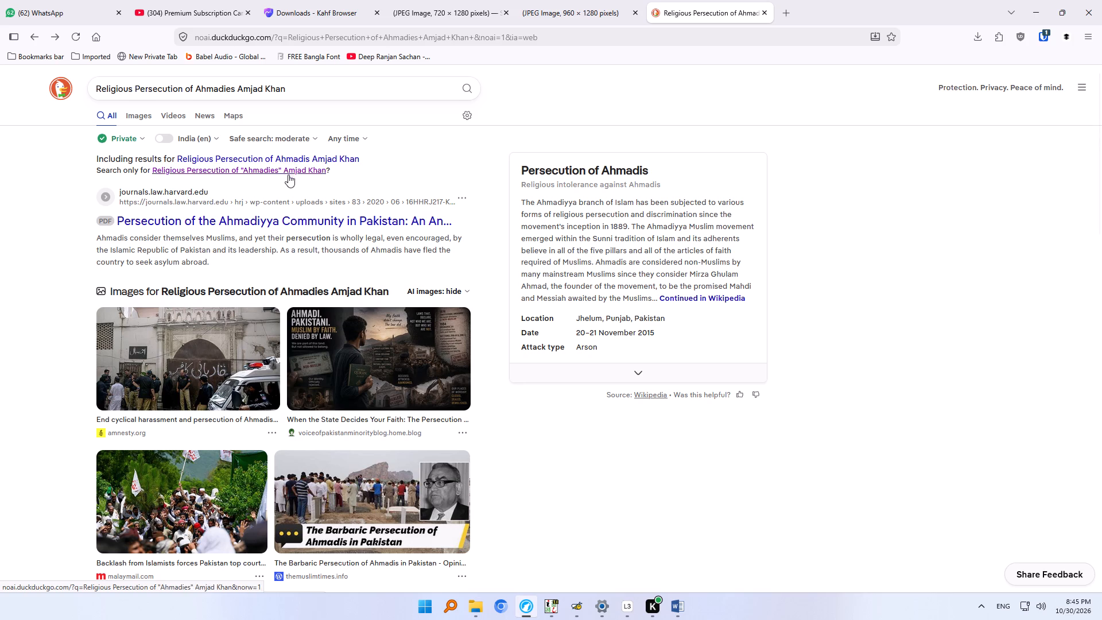
left_click(291, 226)
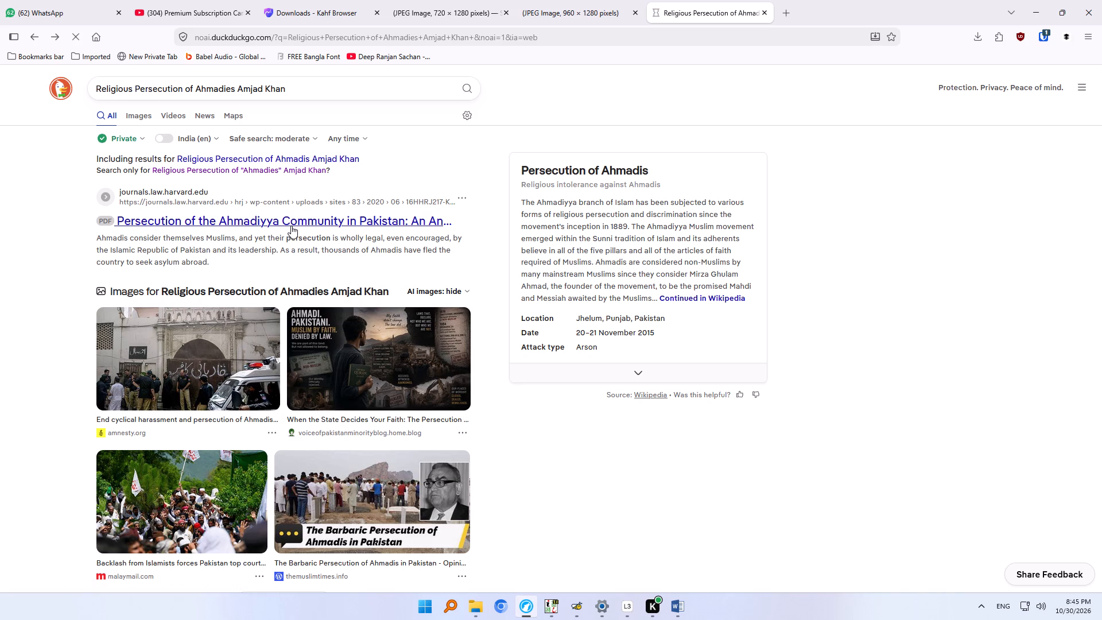